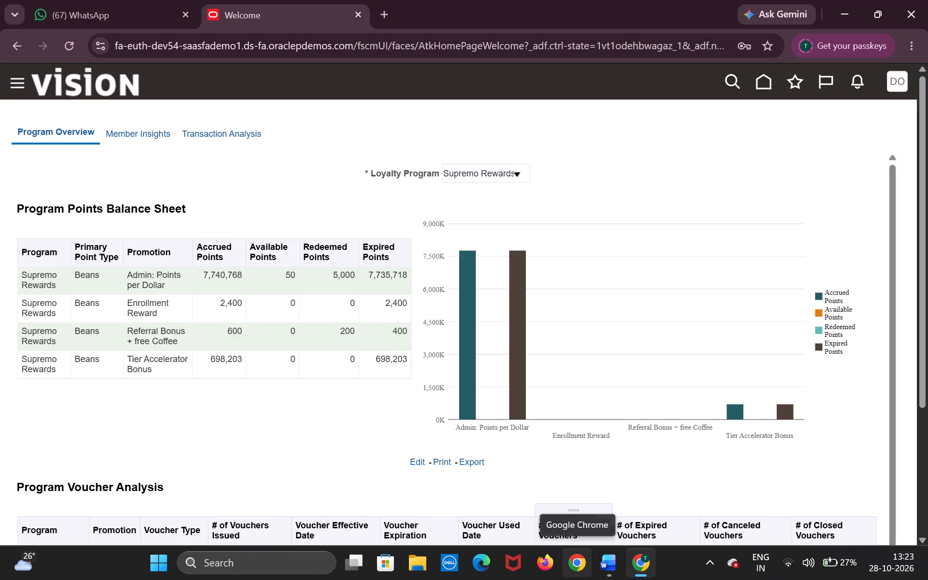
Return to the Vision home page and open Setup and Maintenance.
{"action": "left_click", "coordinate": [763, 89]}
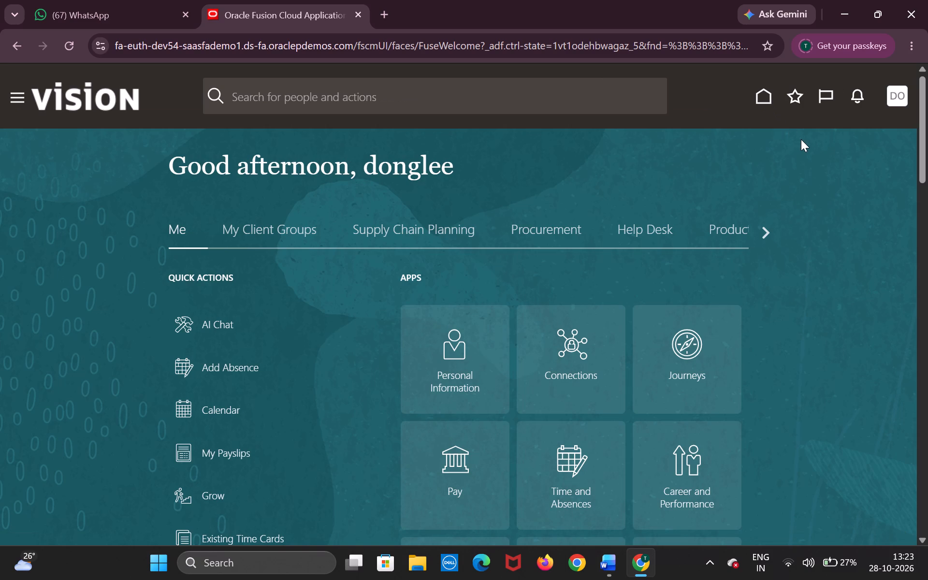
{"action": "left_click", "coordinate": [904, 99]}
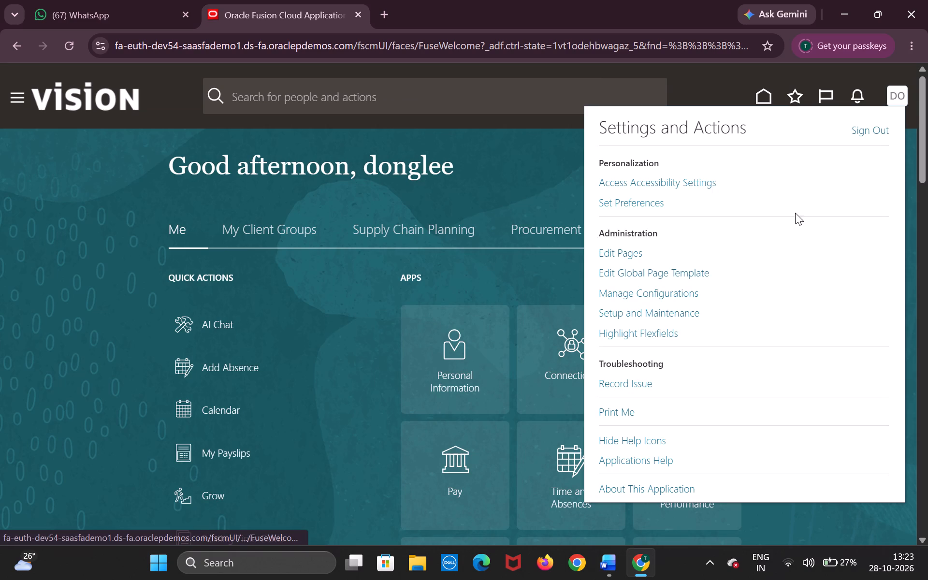
{"action": "left_click", "coordinate": [653, 316]}
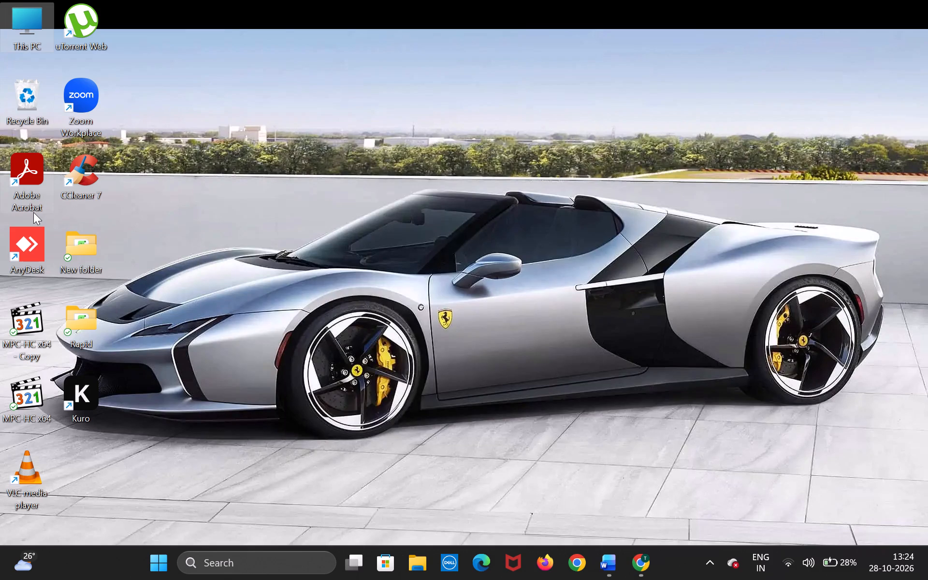
Switch to File Explorer and open 4-Accounts Payable-2.pdf from the New Volume (D:) drive.
{"action": "double_click", "coordinate": [25, 34]}
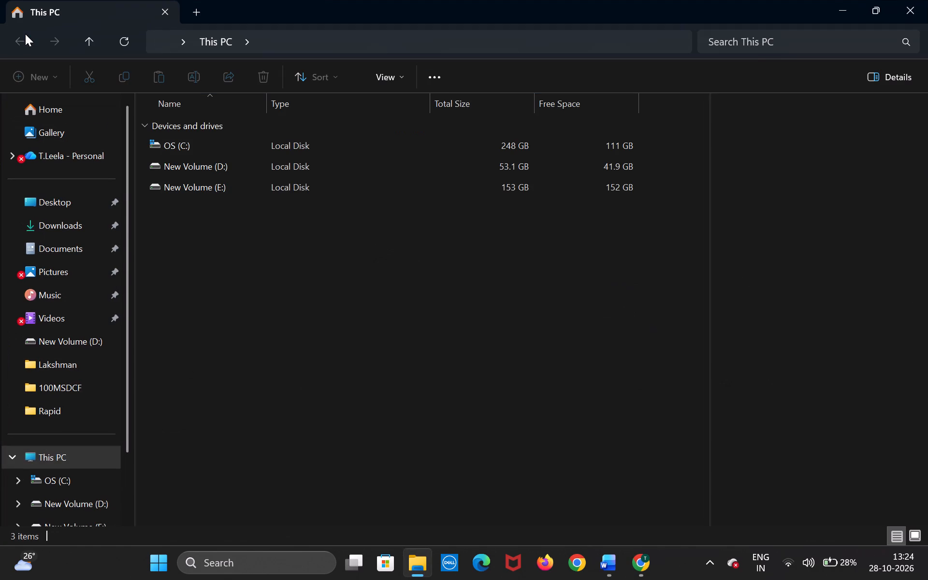
{"action": "left_click", "coordinate": [191, 159]}
{"action": "left_click", "coordinate": [188, 159]}
{"action": "left_click", "coordinate": [187, 159]}
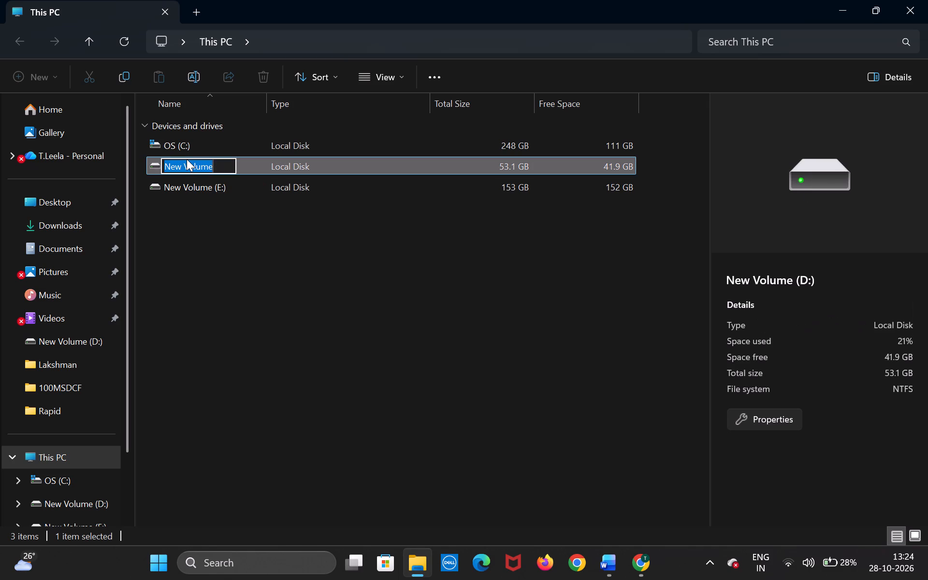
{"action": "left_click", "coordinate": [187, 159]}
{"action": "left_click", "coordinate": [246, 174]}
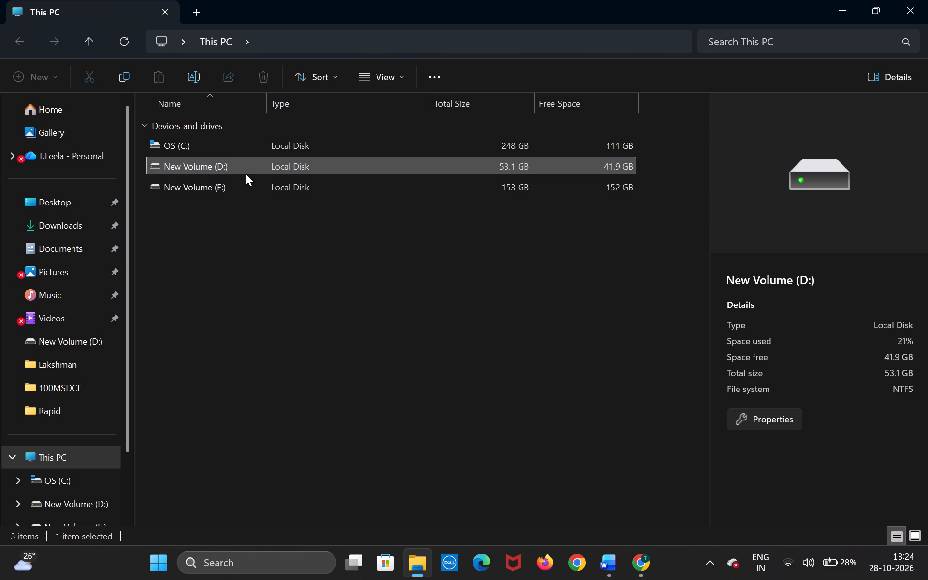
{"action": "double_click", "coordinate": [244, 160]}
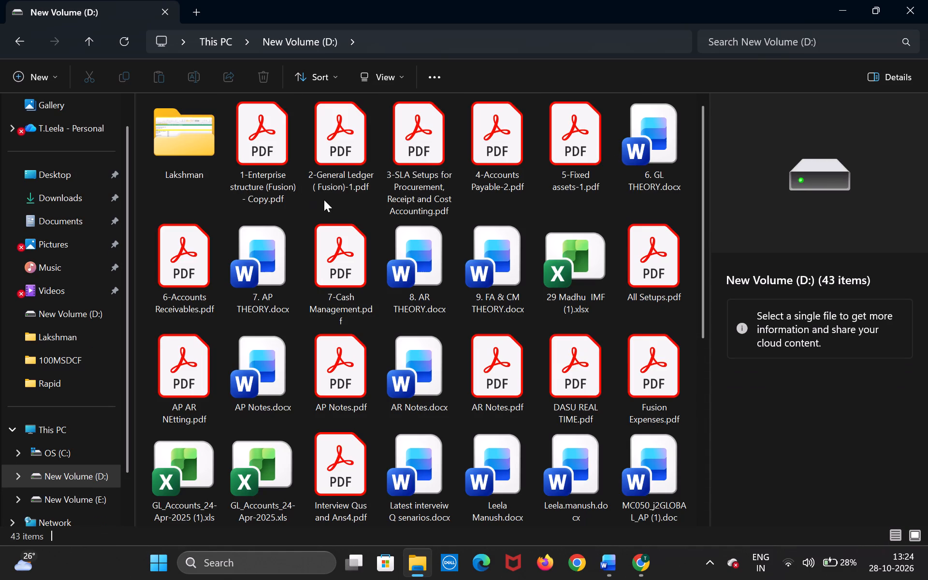
{"action": "double_click", "coordinate": [479, 181]}
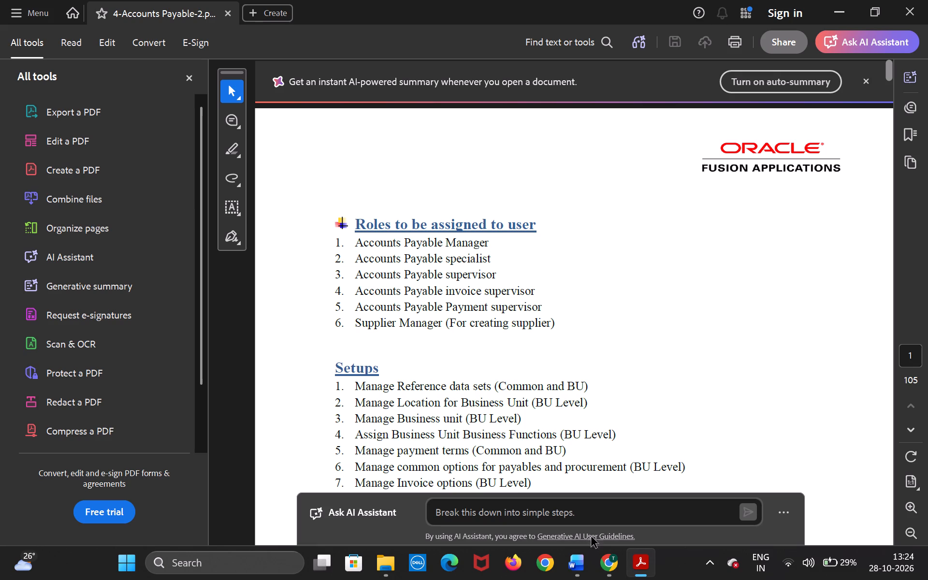
Switch back to Oracle Fusion in Chrome and open the Users page of the Security Console.
{"action": "left_click", "coordinate": [608, 575]}
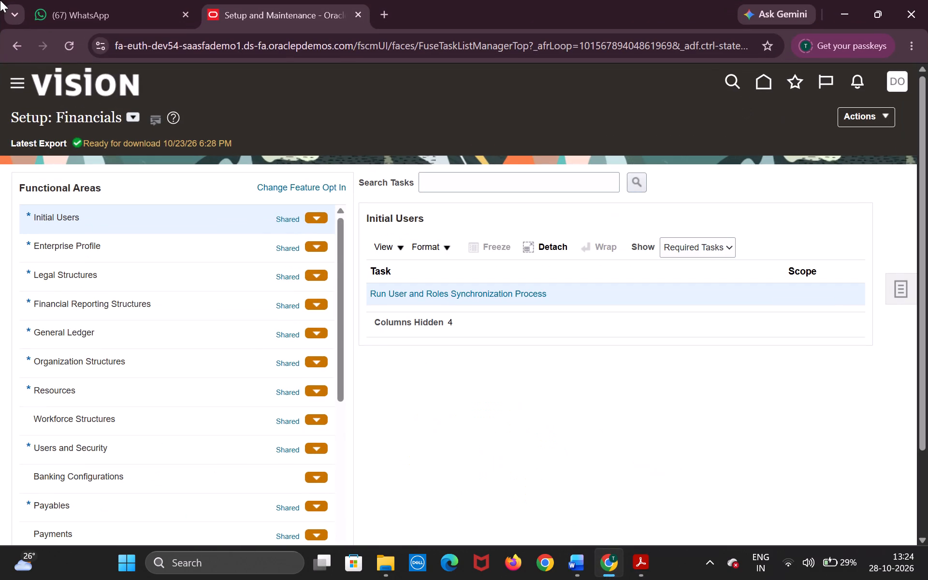
{"action": "left_click", "coordinate": [18, 88]}
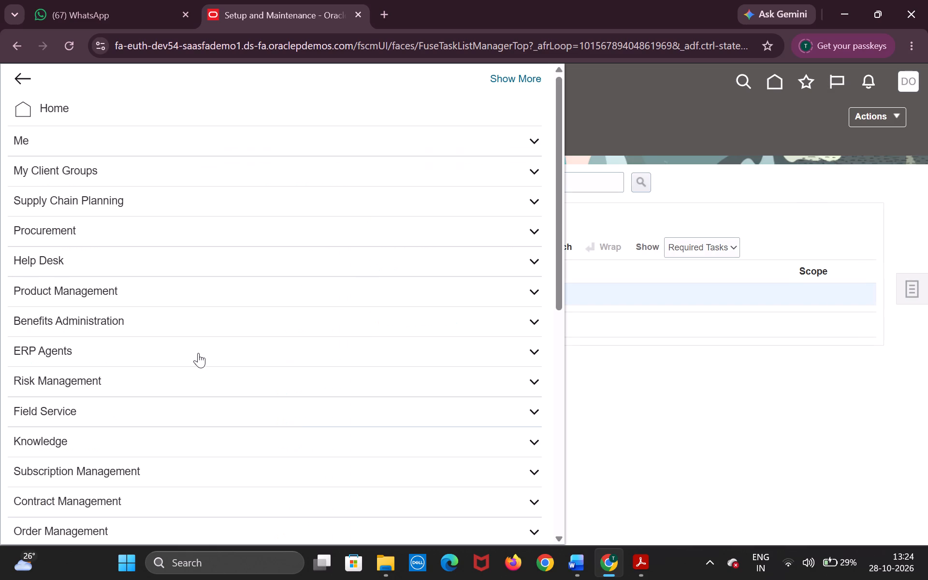
{"action": "scroll", "coordinate": [200, 356], "scroll_direction": "down", "scroll_amount": 1}
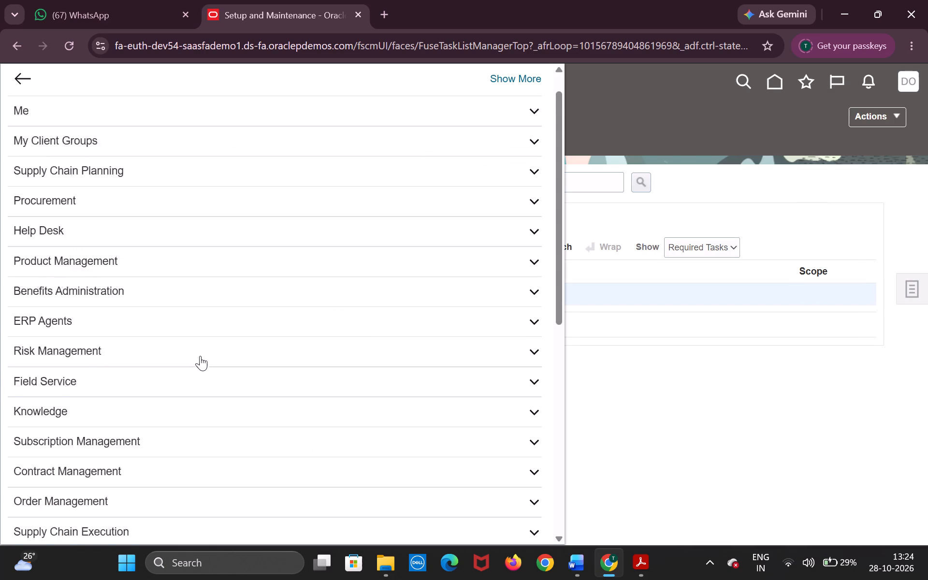
{"action": "scroll", "coordinate": [200, 356], "scroll_direction": "down", "scroll_amount": 3}
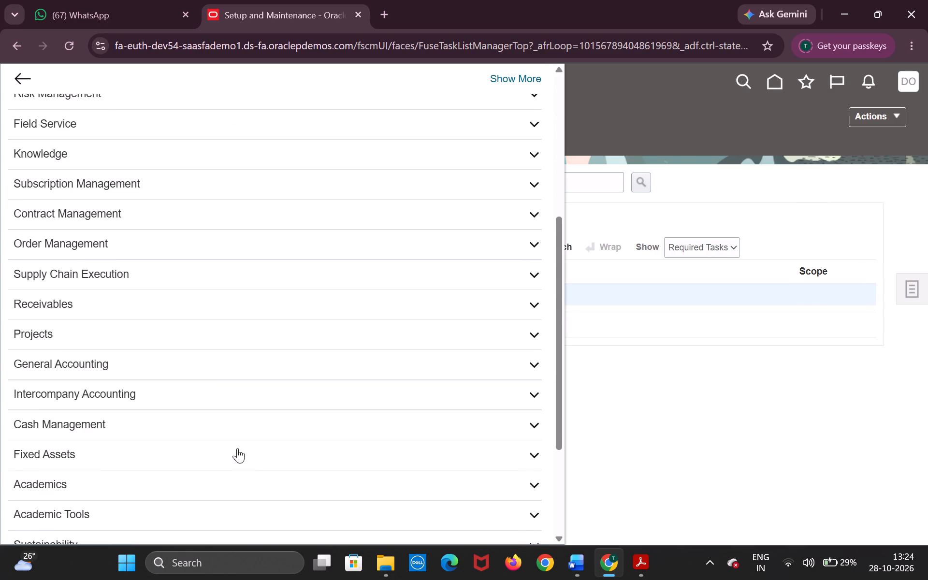
{"action": "scroll", "coordinate": [265, 492], "scroll_direction": "down", "scroll_amount": 2}
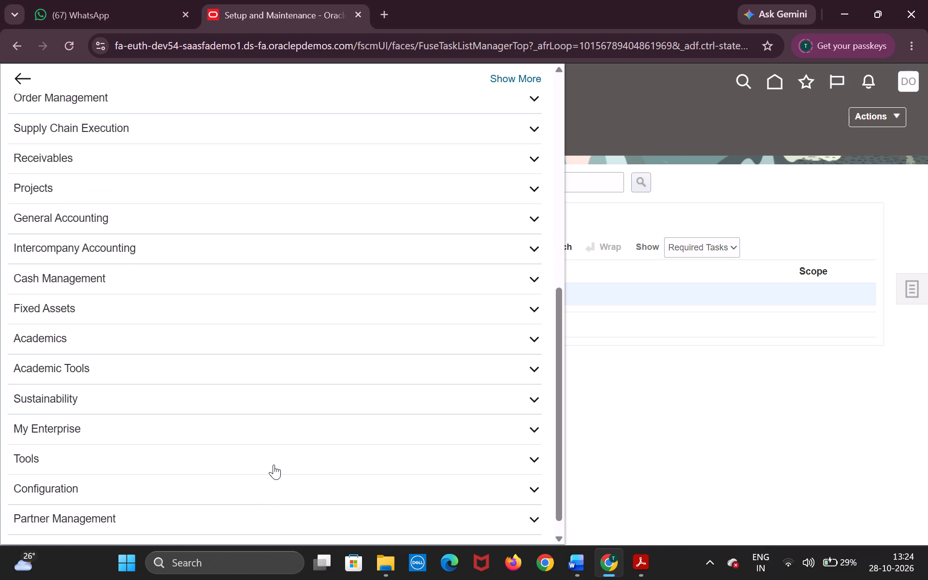
{"action": "left_click", "coordinate": [275, 464]}
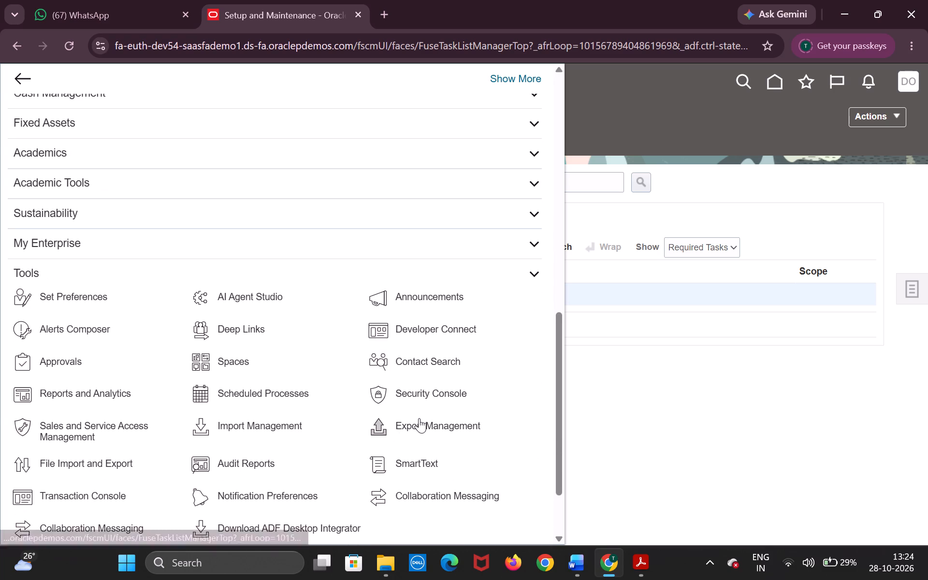
{"action": "left_click", "coordinate": [420, 393]}
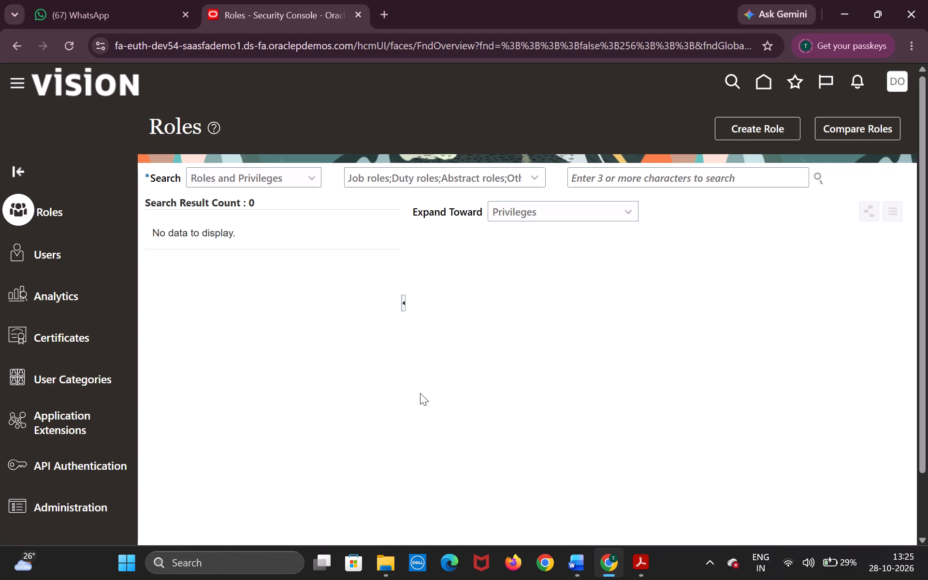
{"action": "left_click", "coordinate": [31, 256]}
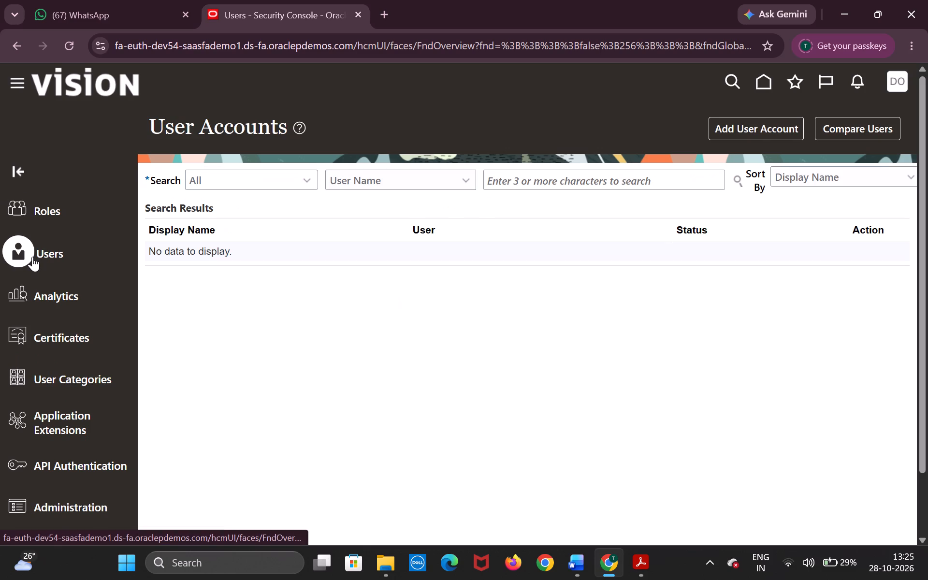
Search the user accounts by user name for "don".
{"action": "left_click", "coordinate": [660, 186]}
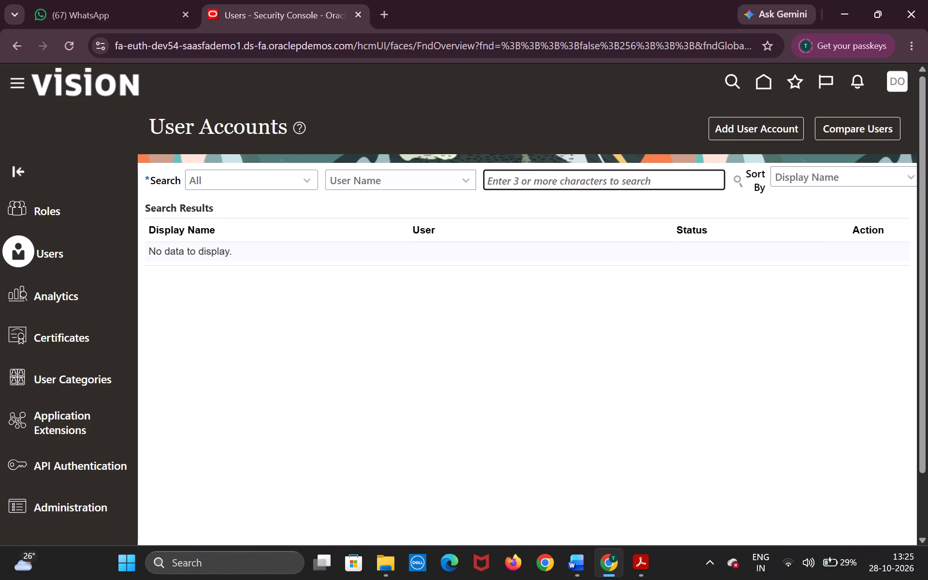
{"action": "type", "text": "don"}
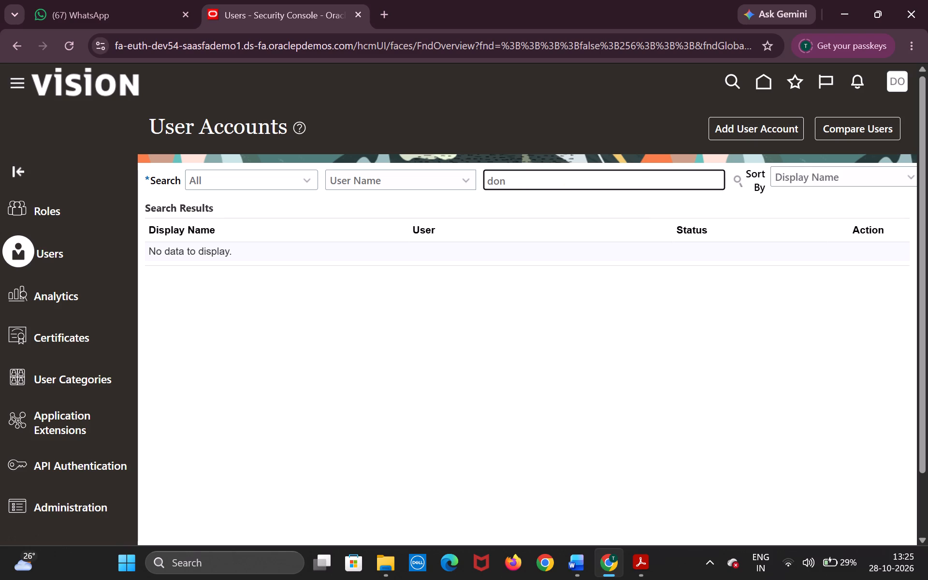
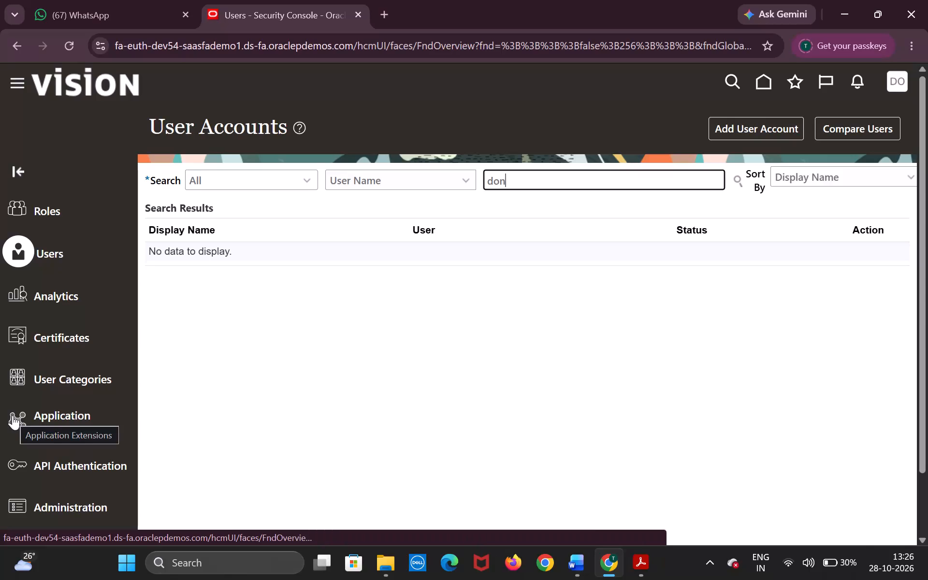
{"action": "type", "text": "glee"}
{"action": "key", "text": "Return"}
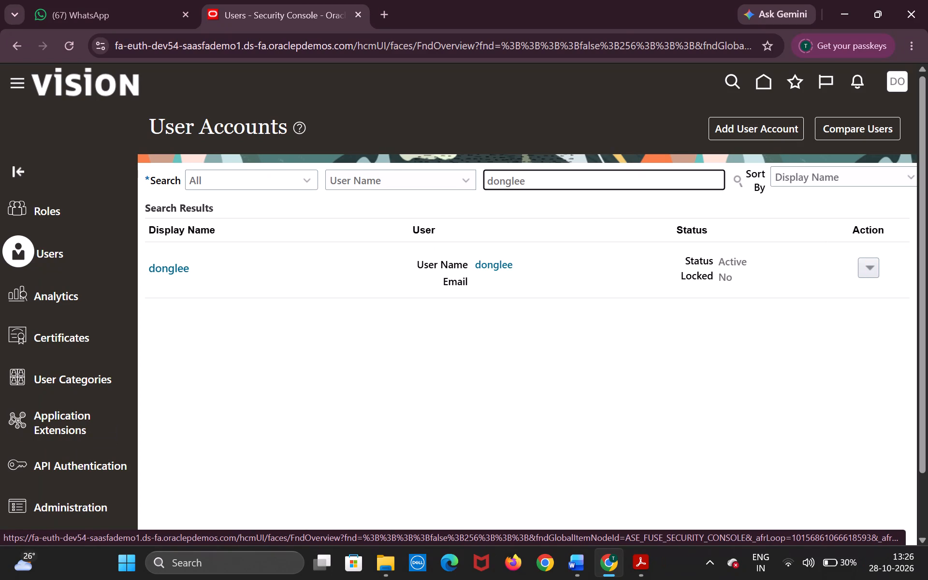
{"action": "left_click", "coordinate": [179, 272]}
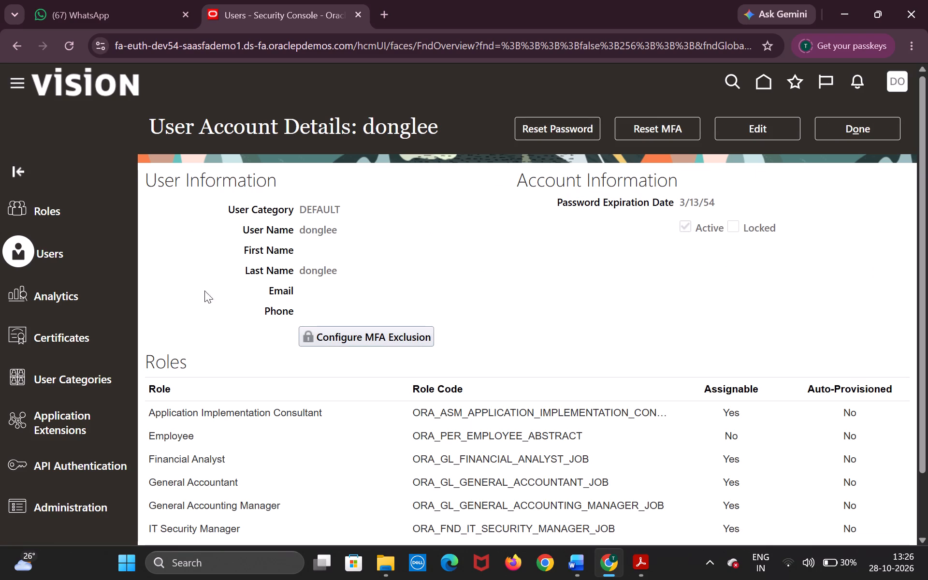
{"action": "left_click", "coordinate": [743, 137]}
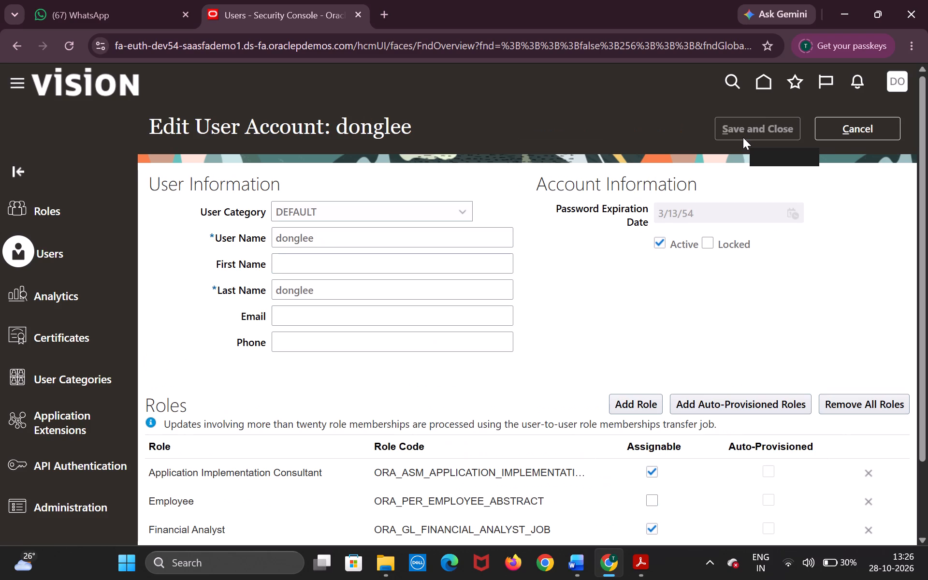
Mark the Employee role as assignable in the account's Roles table.
{"action": "scroll", "coordinate": [664, 317], "scroll_direction": "down", "scroll_amount": 6}
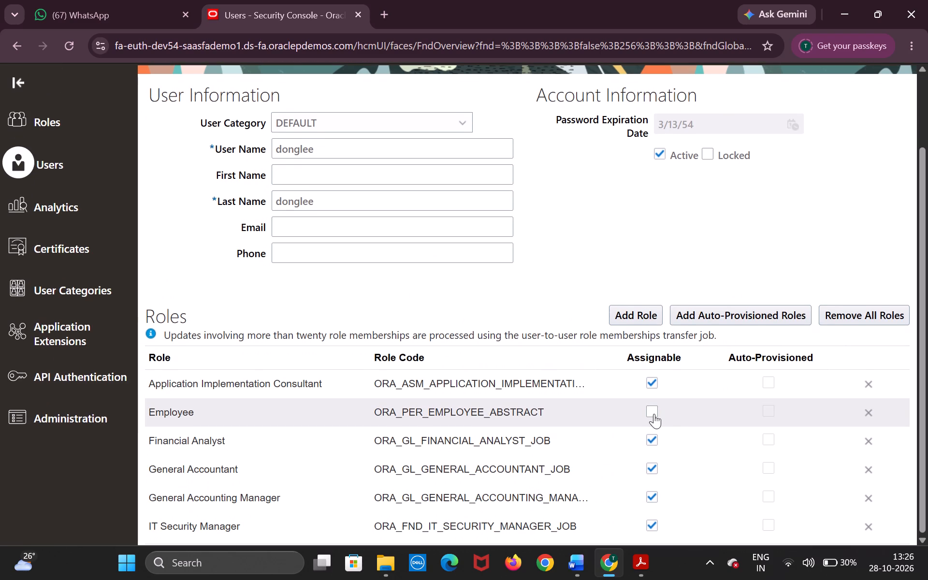
{"action": "left_click", "coordinate": [652, 414]}
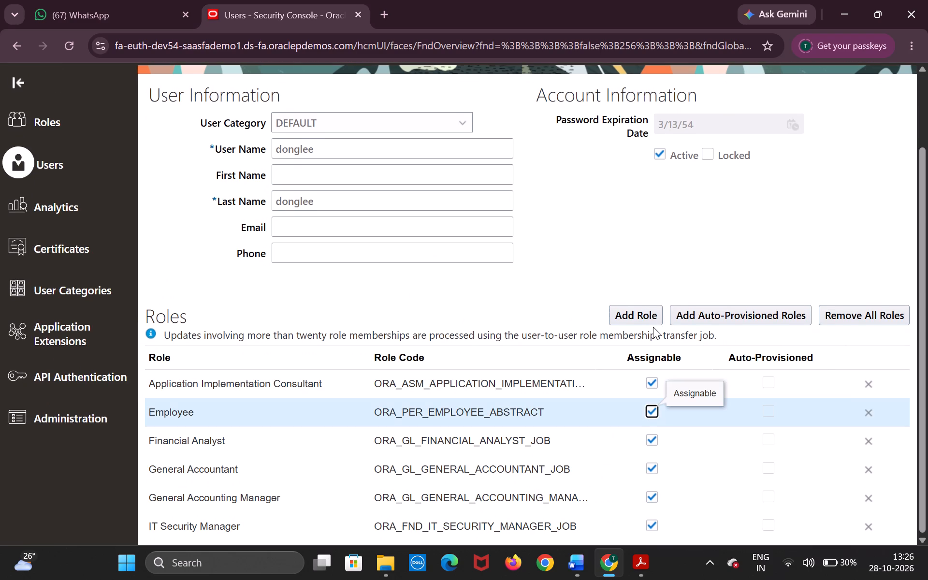
Add the Accounts Payable Manager role with code ORA_AP_ACCOUNTS_PAYABLE_MANAGER_JOB to the user account.
{"action": "left_click", "coordinate": [651, 308]}
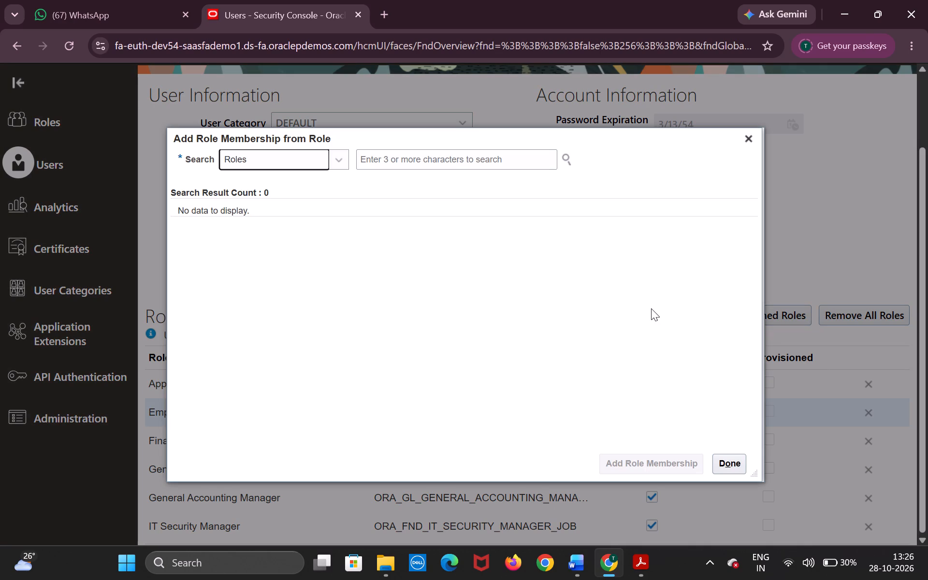
{"action": "left_click", "coordinate": [534, 167]}
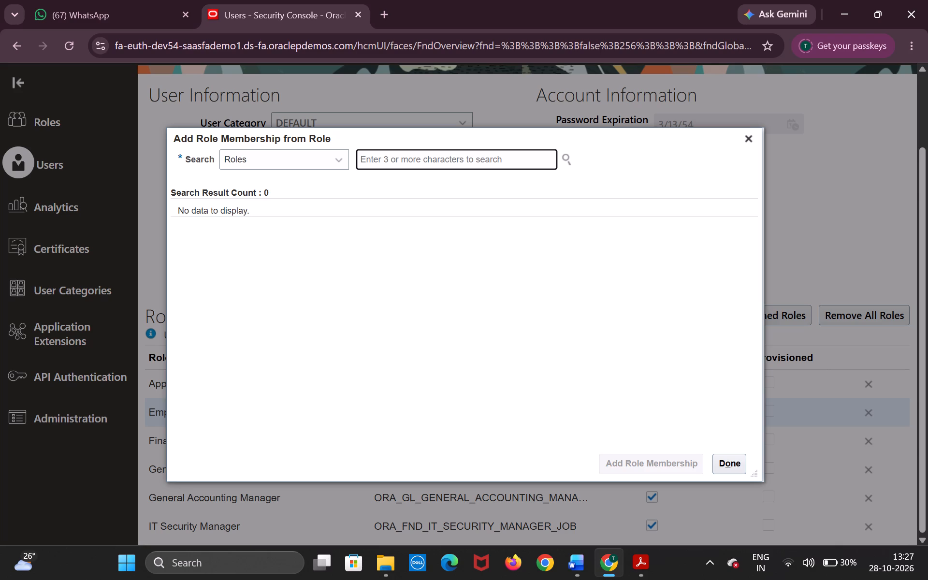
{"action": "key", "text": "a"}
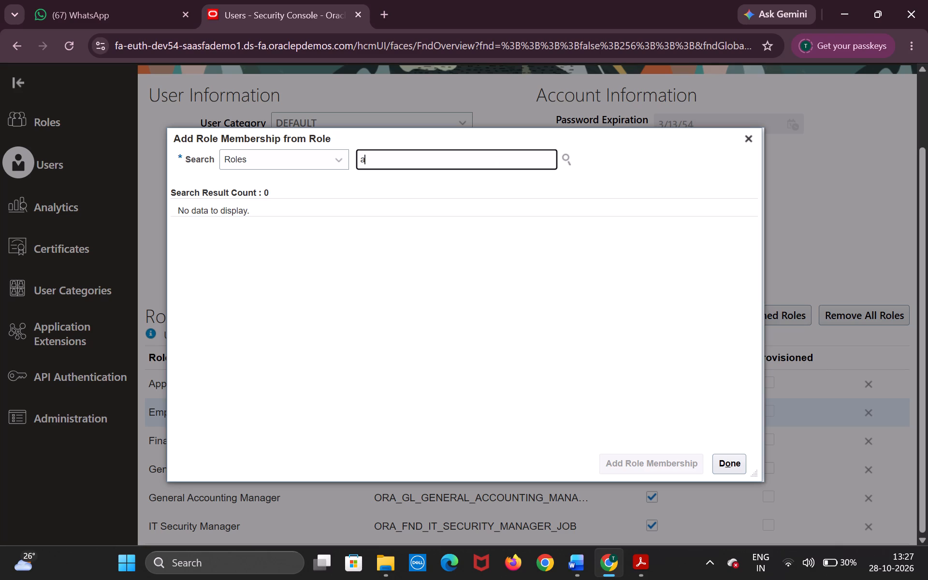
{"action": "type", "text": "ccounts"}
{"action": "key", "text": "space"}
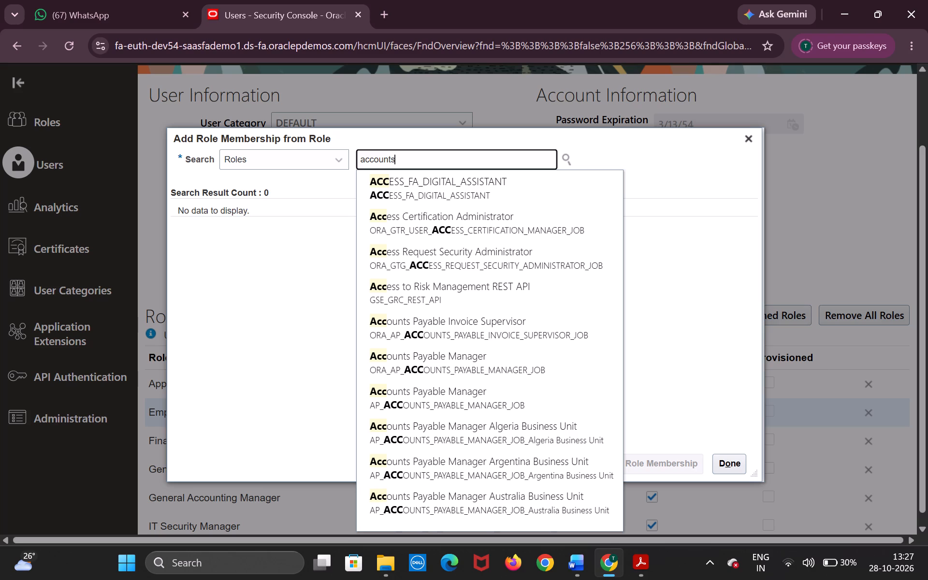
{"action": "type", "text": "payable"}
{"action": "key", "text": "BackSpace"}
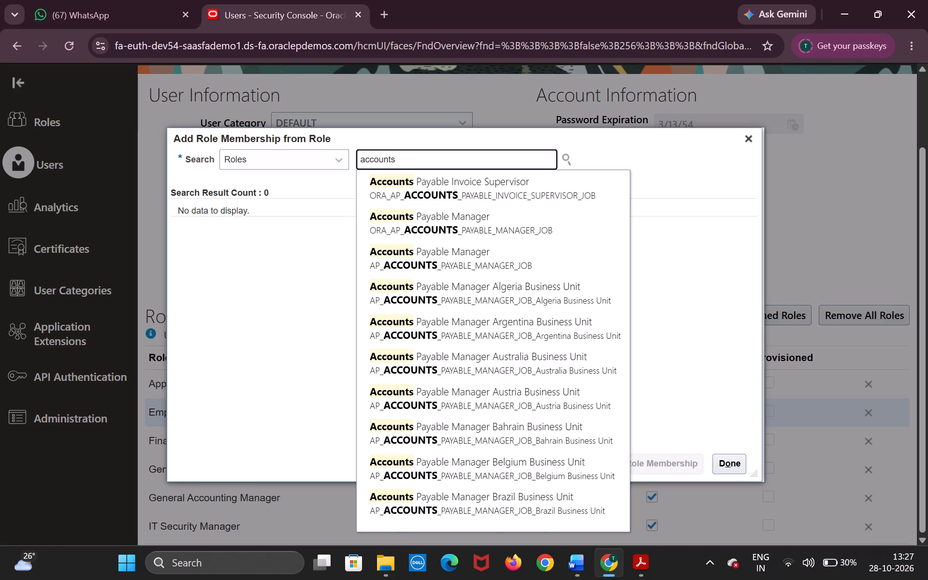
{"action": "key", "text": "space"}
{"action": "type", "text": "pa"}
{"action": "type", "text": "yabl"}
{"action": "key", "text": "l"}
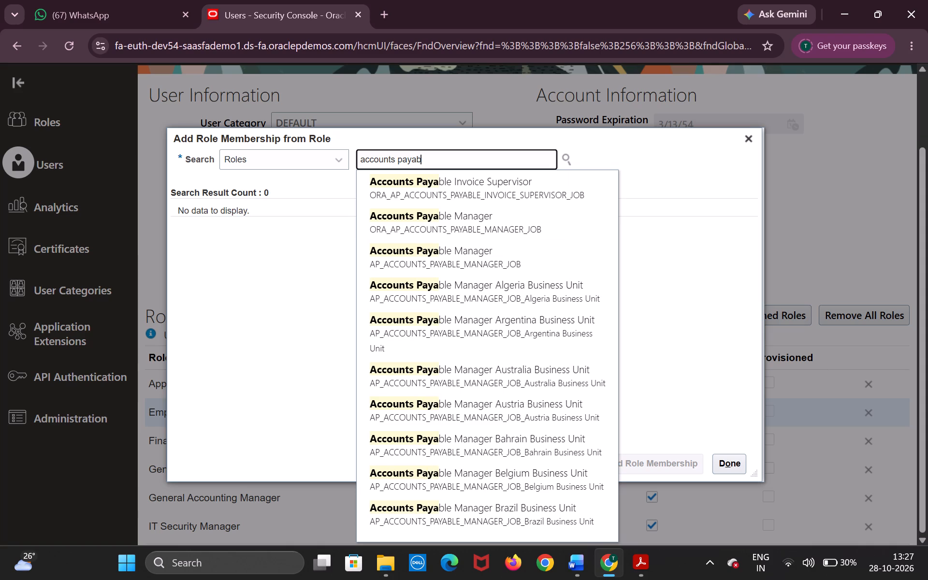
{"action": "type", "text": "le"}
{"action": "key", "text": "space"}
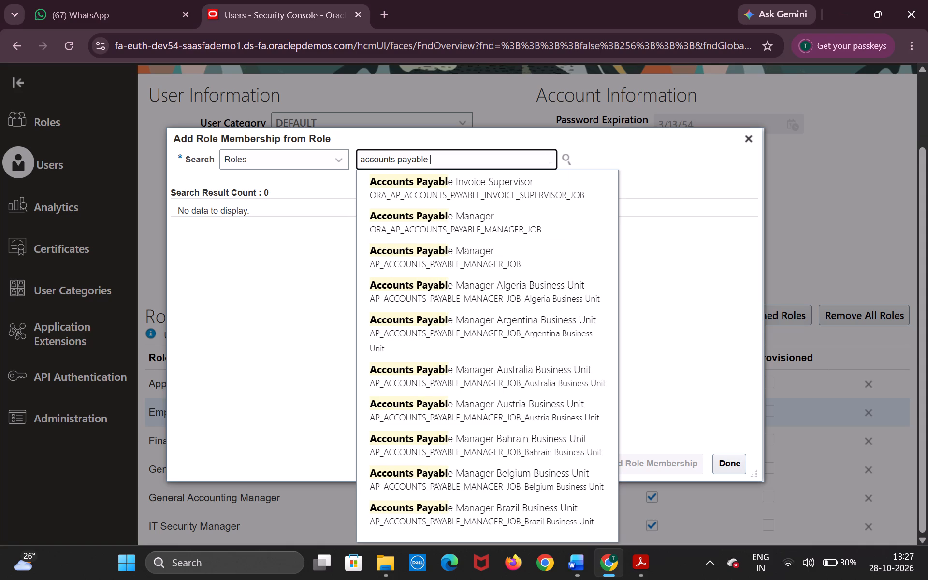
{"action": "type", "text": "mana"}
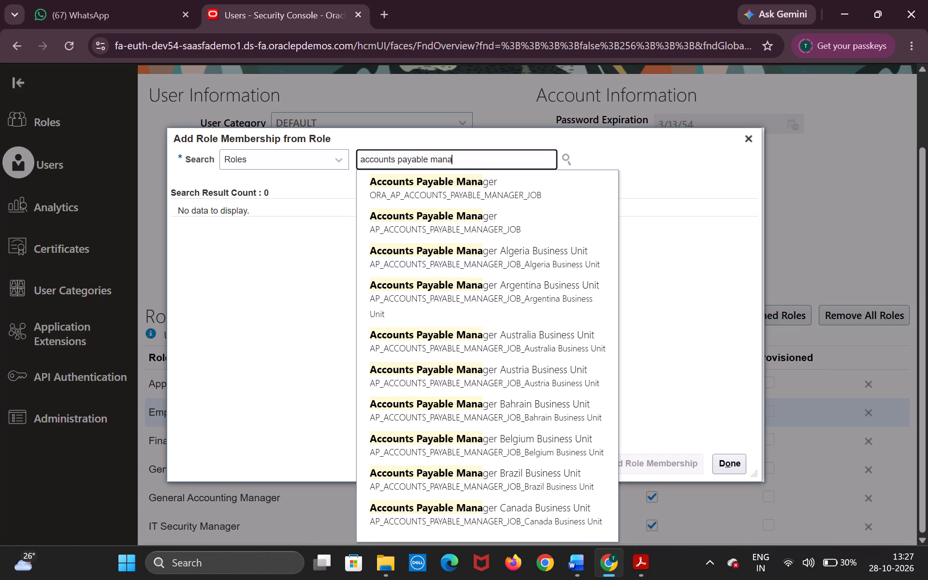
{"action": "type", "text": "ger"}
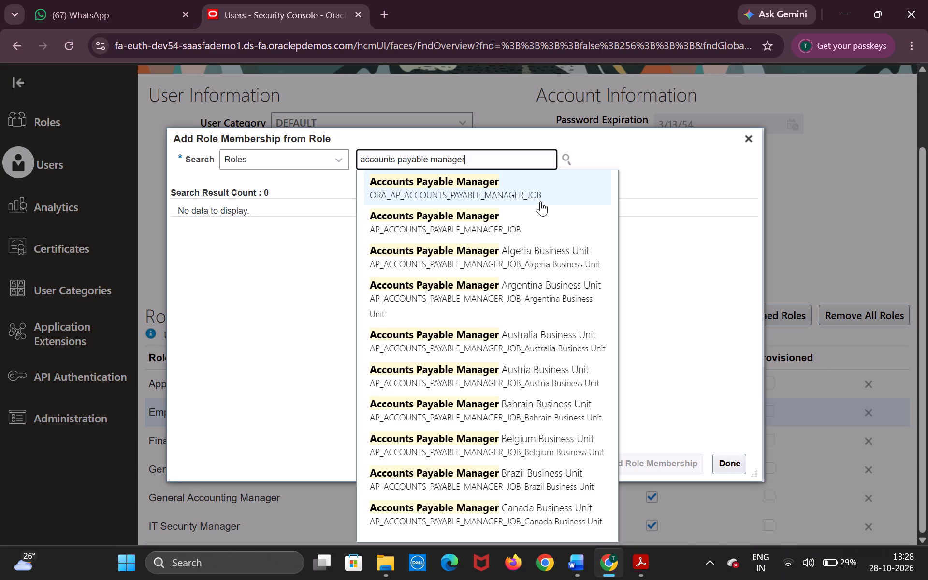
{"action": "left_click", "coordinate": [540, 201]}
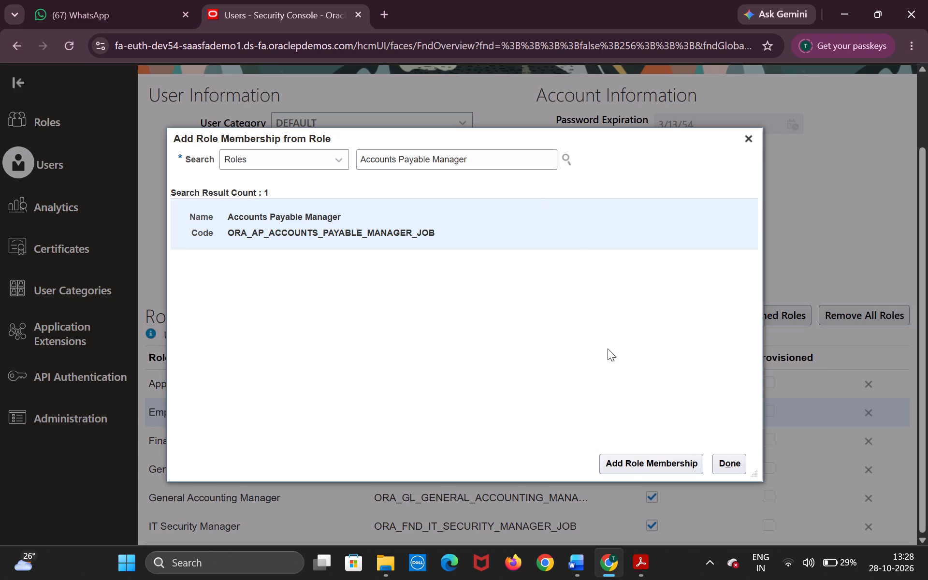
{"action": "left_click", "coordinate": [653, 455]}
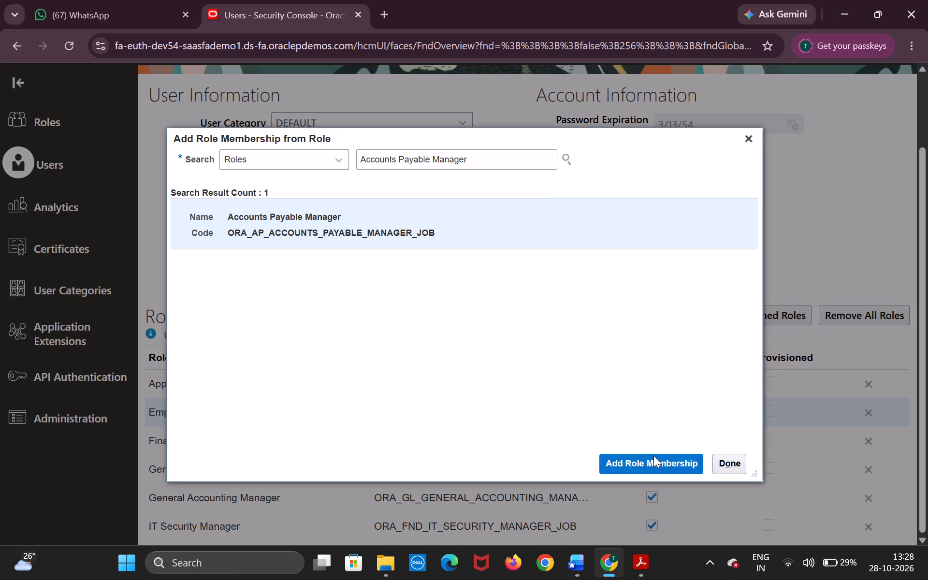
Add the Accounts Payable Specialist role with code ORA_AP_ACCOUNTS_PAYABLE_SPECIALIST_JOB to the user account.
{"action": "left_click", "coordinate": [525, 163]}
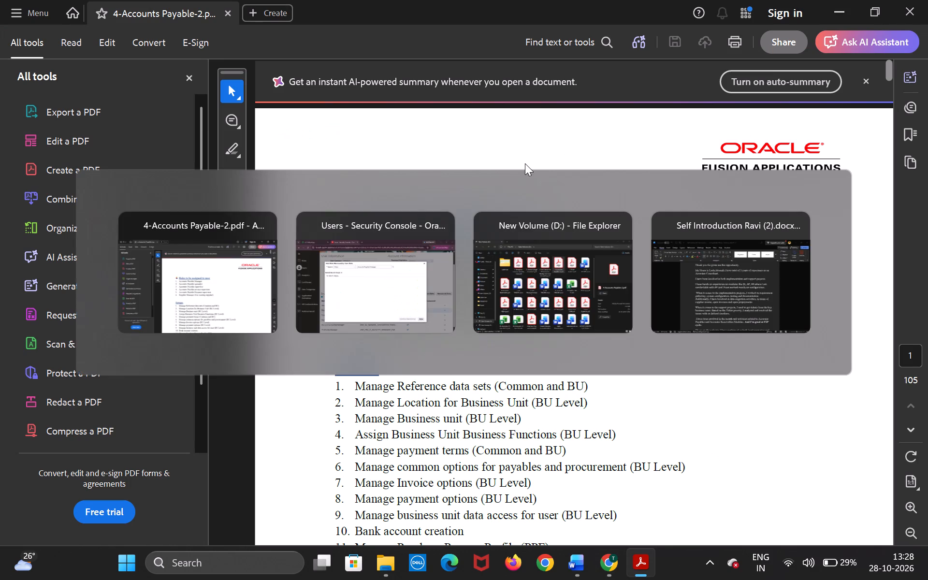
{"action": "key", "text": "BackSpace"}
{"action": "key", "text": "BackSpace"}
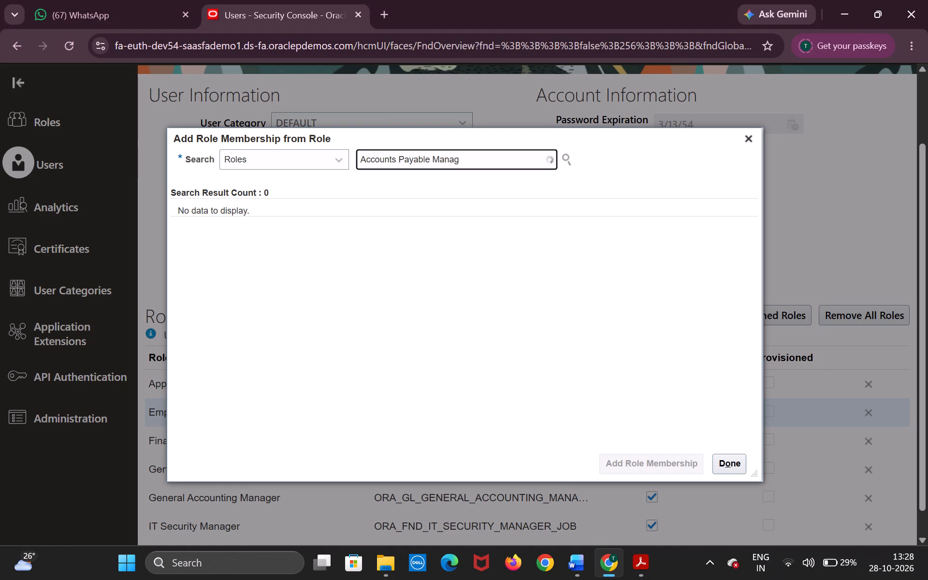
{"action": "key", "text": "BackSpace"}
{"action": "key", "text": "BackSpace"}
{"action": "key", "text": "BackSpace"}
{"action": "key", "text": "BackSpace"}
{"action": "key", "text": "BackSpace"}
{"action": "key", "text": "BackSpace"}
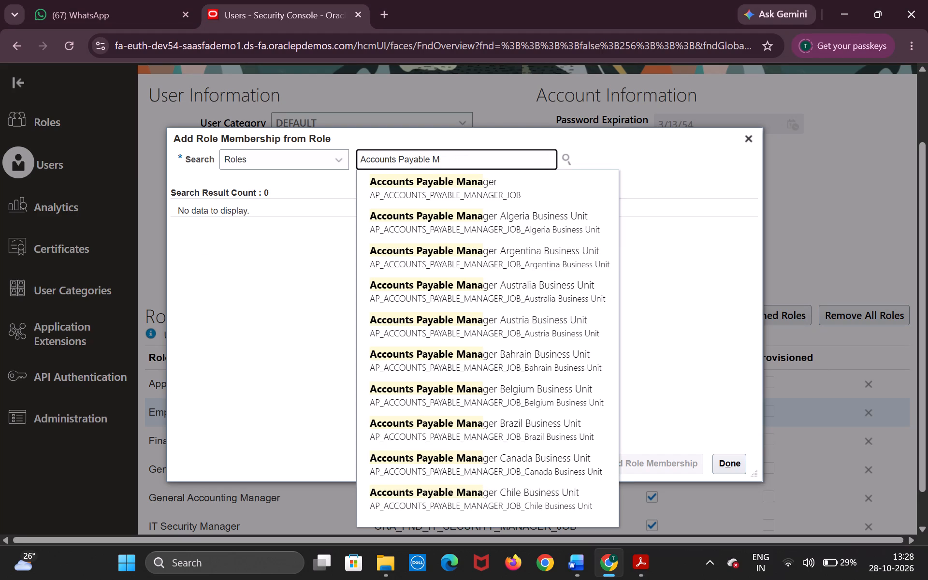
{"action": "key", "text": "BackSpace"}
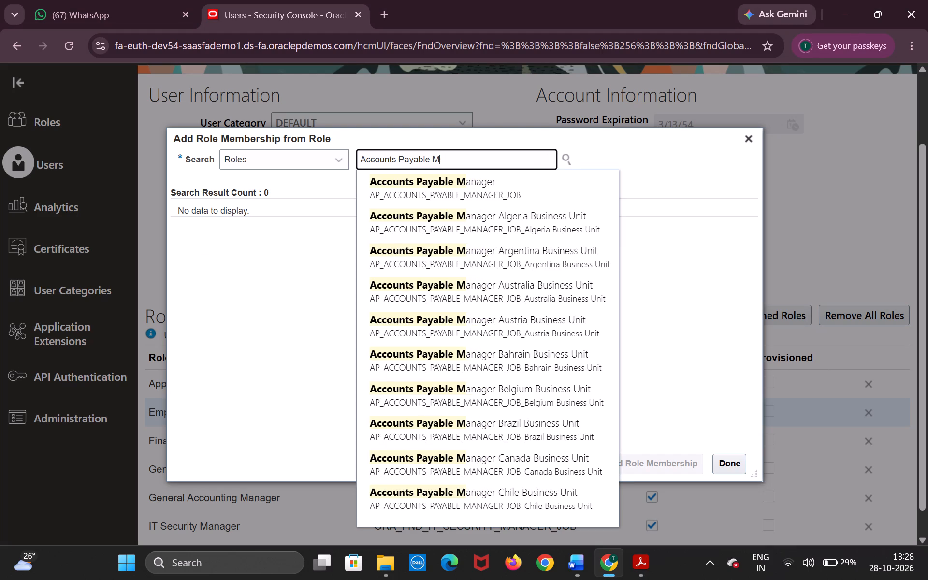
{"action": "key", "text": "BackSpace"}
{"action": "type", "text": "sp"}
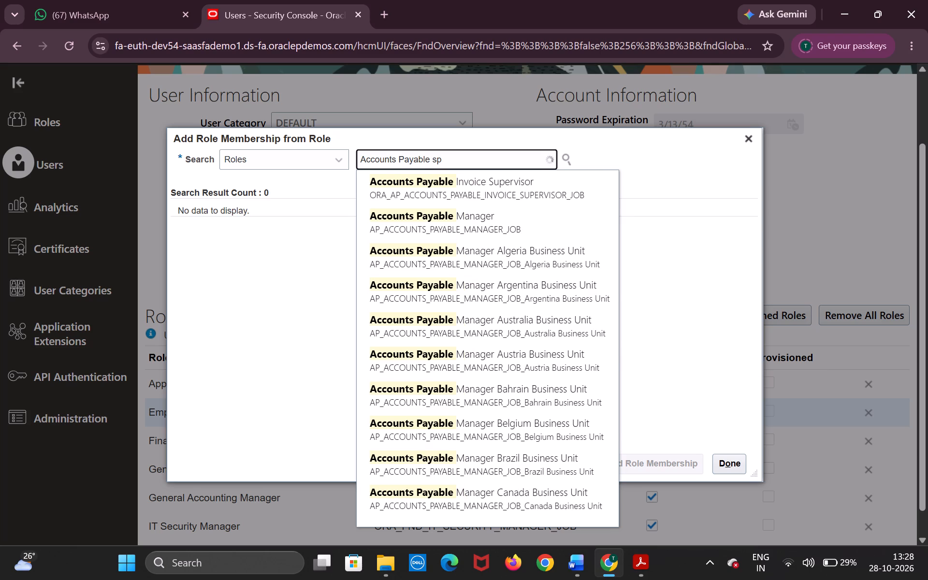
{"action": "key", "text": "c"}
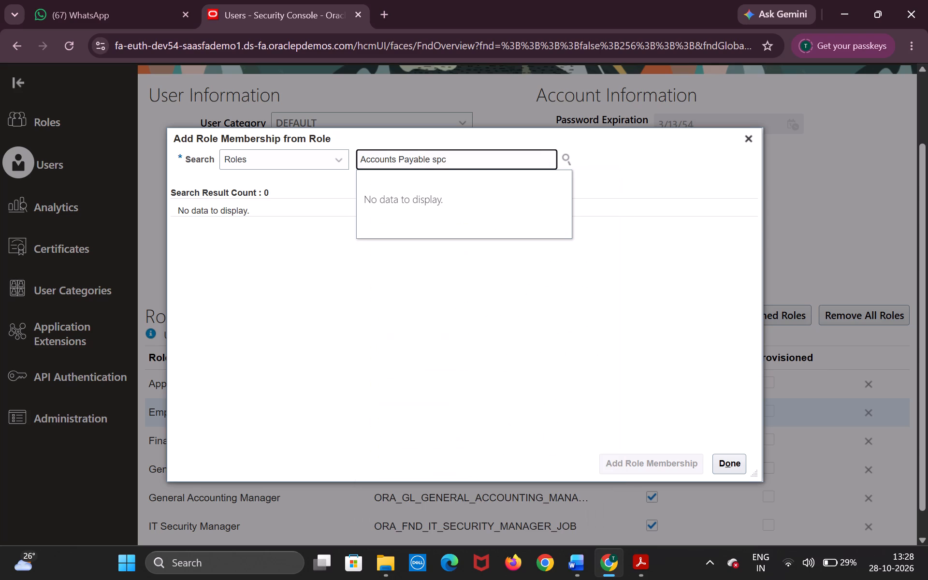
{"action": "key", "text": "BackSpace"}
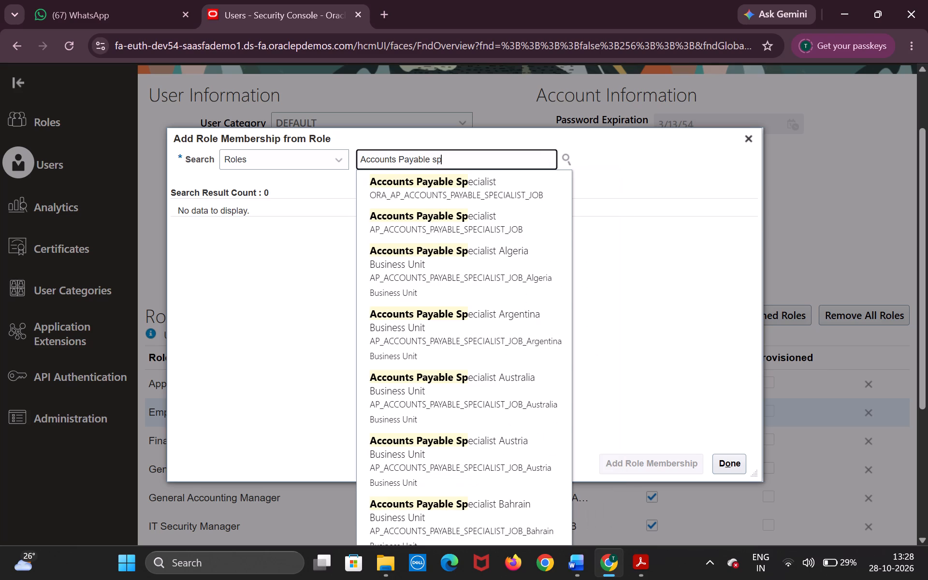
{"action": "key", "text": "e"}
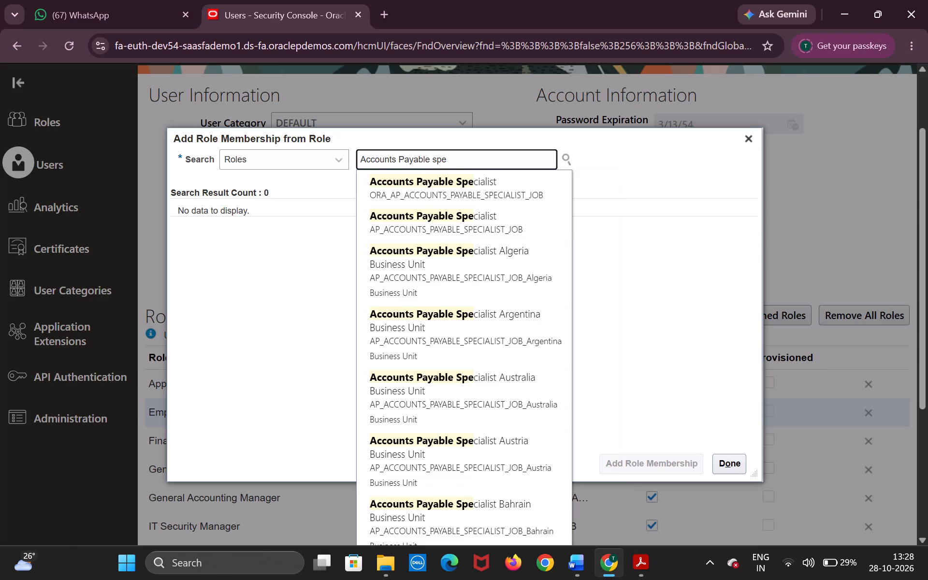
{"action": "left_click", "coordinate": [521, 188]}
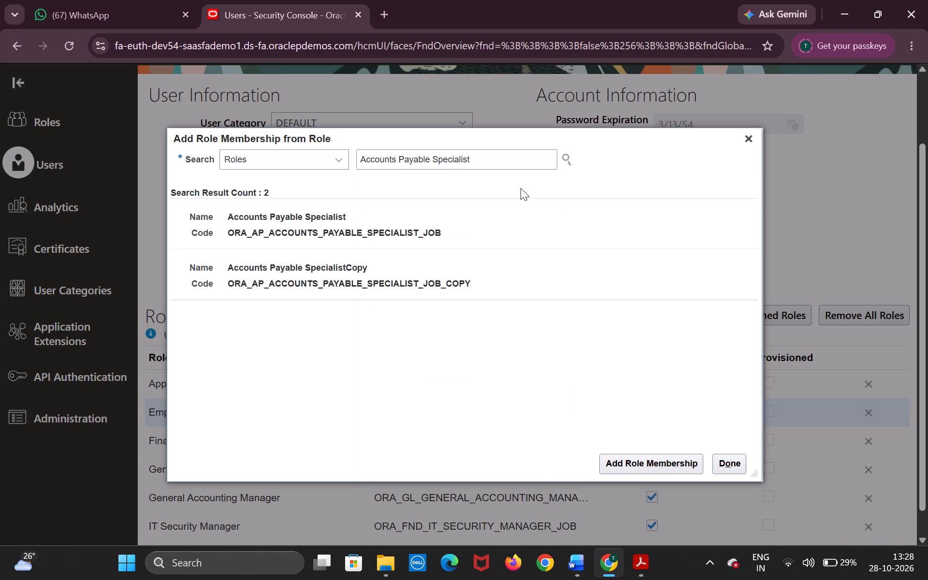
{"action": "left_click", "coordinate": [512, 211]}
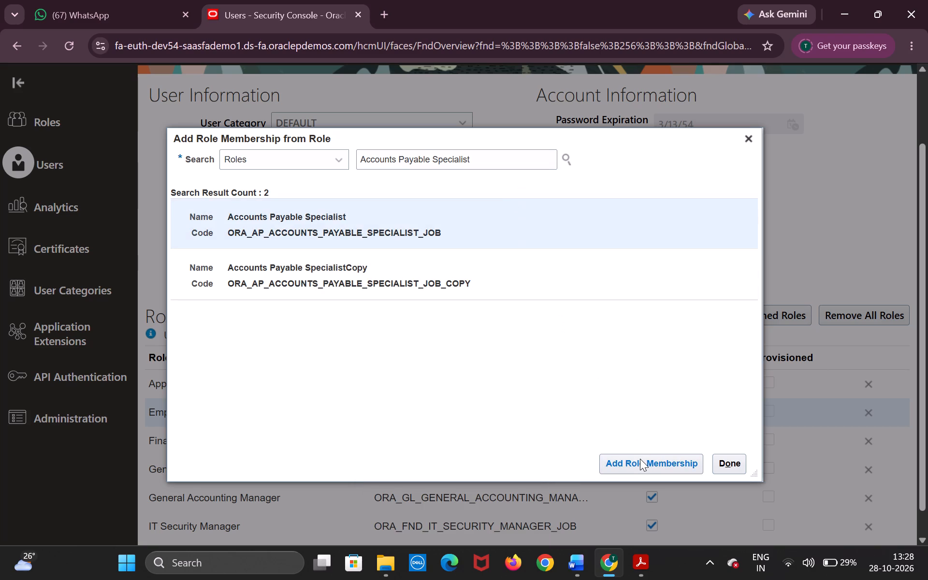
{"action": "left_click", "coordinate": [640, 459]}
Add the Accounts Payable Supervisor role with code ORA_AP_ACCOUNTS_PAYABLE_SUPERVISOR_JOB to the user account.
{"action": "left_click", "coordinate": [506, 171]}
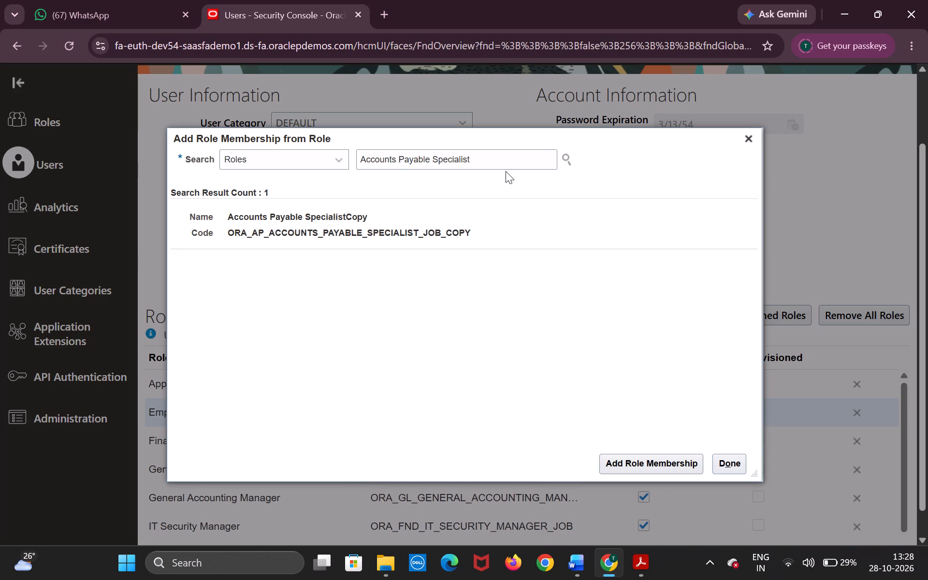
{"action": "left_click", "coordinate": [506, 161]}
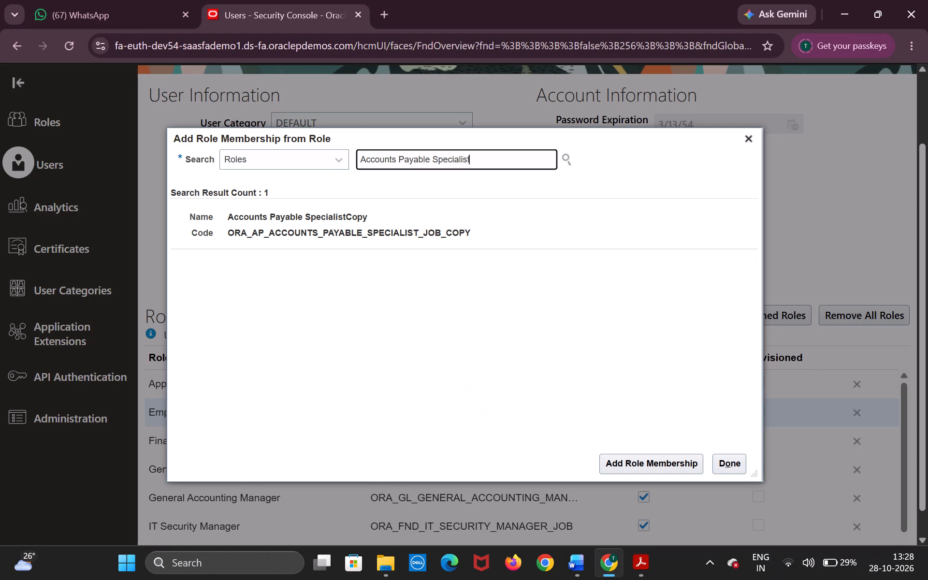
{"action": "key", "text": "BackSpace"}
{"action": "key", "text": "BackSpace"}
{"action": "key", "text": "BackSpace"}
{"action": "key", "text": "BackSpace"}
{"action": "key", "text": "BackSpace"}
{"action": "key", "text": "BackSpace"}
{"action": "key", "text": "BackSpace"}
{"action": "key", "text": "BackSpace"}
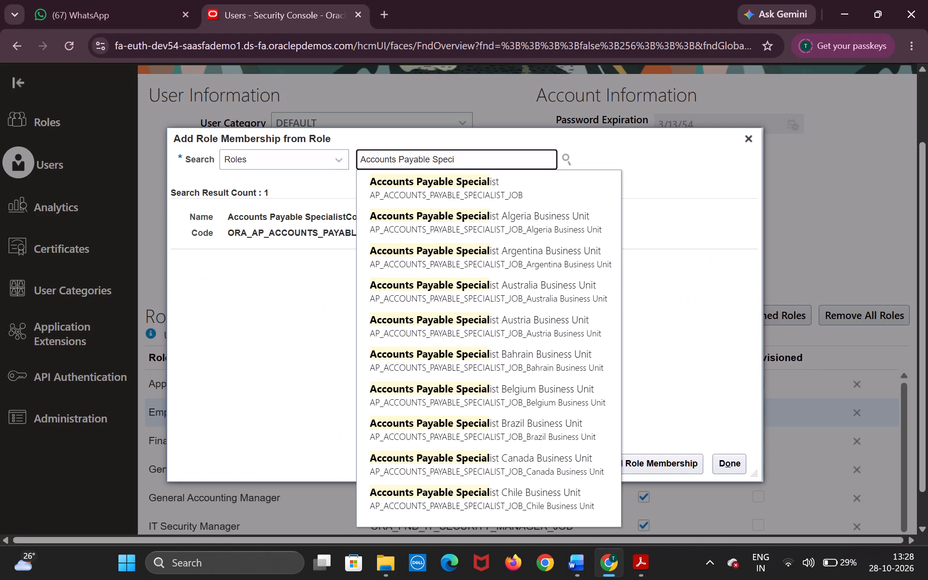
{"action": "key", "text": "BackSpace"}
{"action": "key", "text": "BackSpace"}
{"action": "key", "text": "BackSpace"}
{"action": "key", "text": "BackSpace"}
{"action": "key", "text": "BackSpace"}
{"action": "key", "text": "BackSpace"}
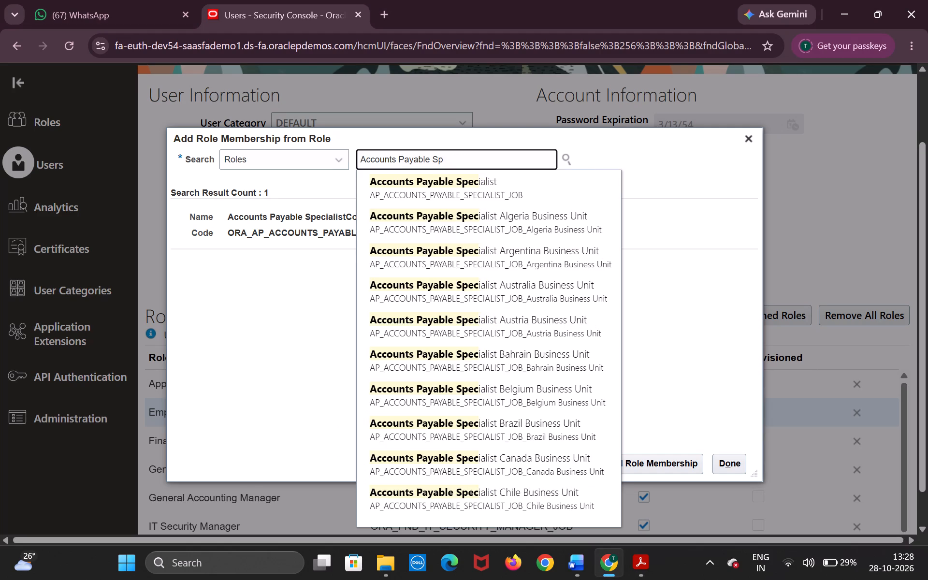
{"action": "key", "text": "BackSpace"}
{"action": "key", "text": "BackSpace"}
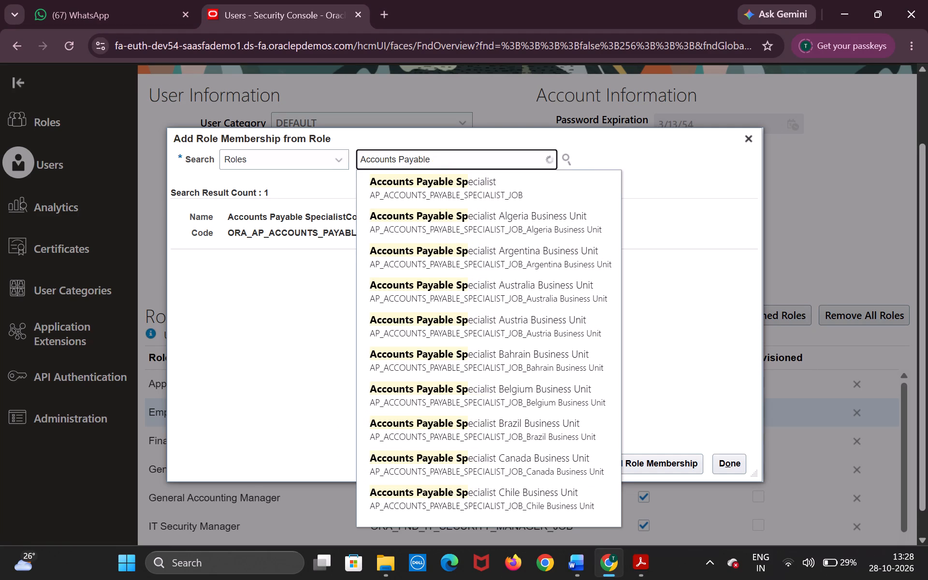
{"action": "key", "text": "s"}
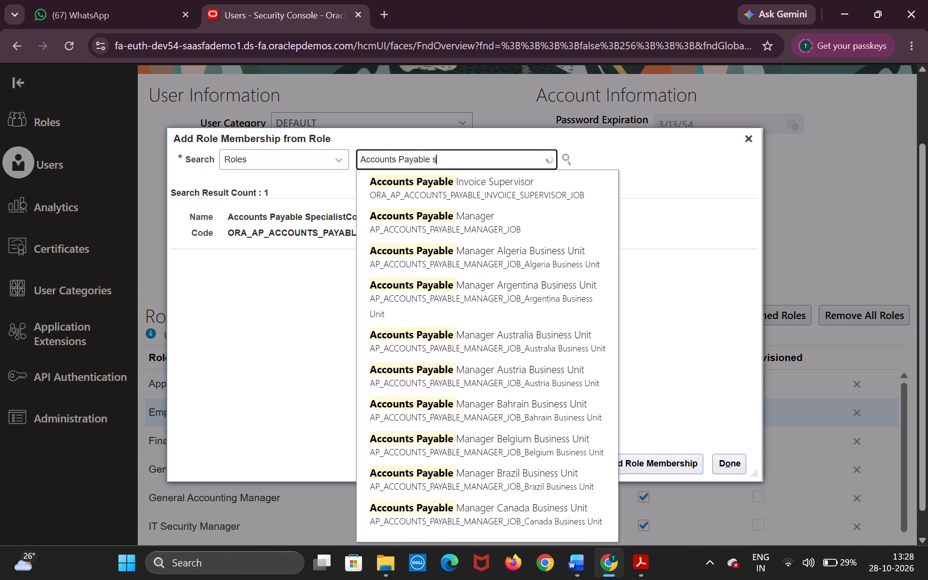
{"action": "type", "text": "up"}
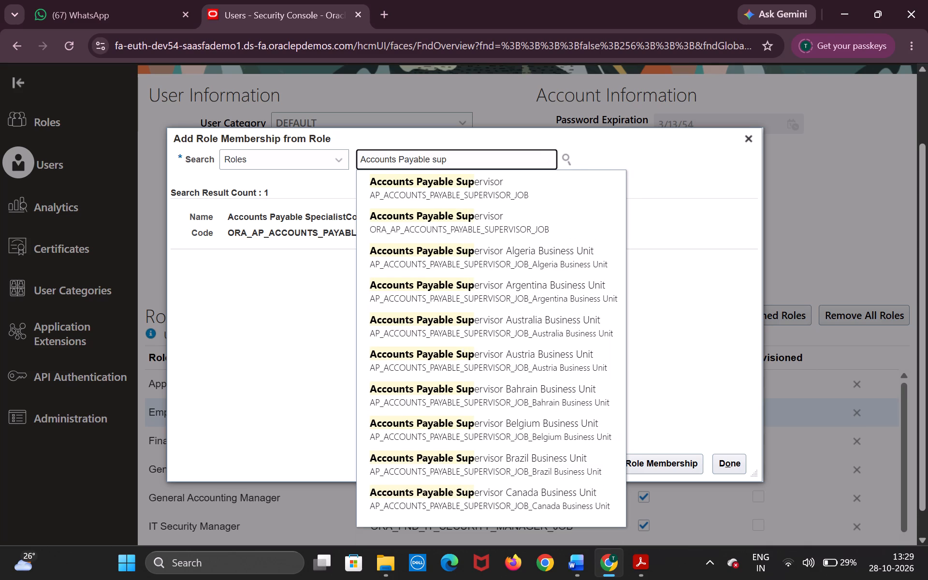
{"action": "left_click", "coordinate": [534, 209]}
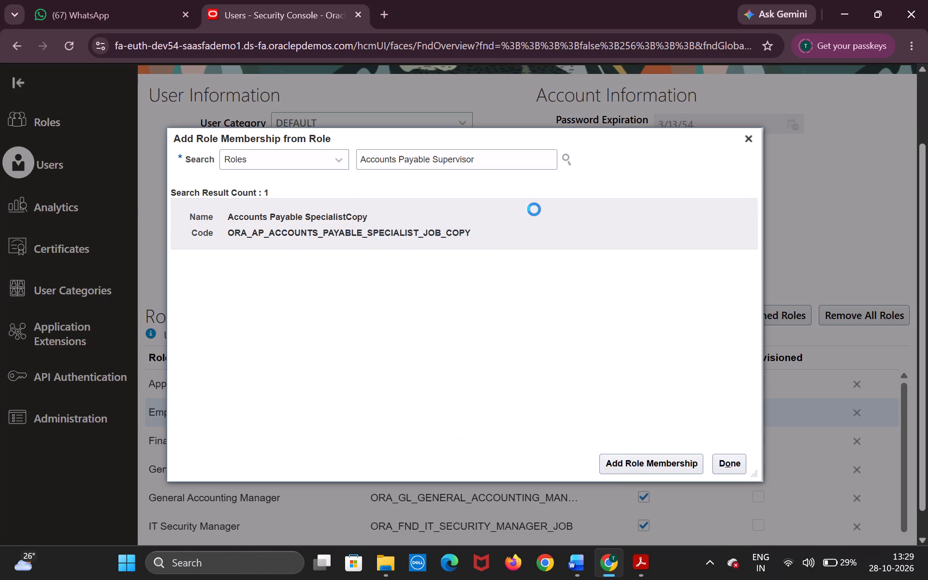
{"action": "left_click", "coordinate": [540, 225]}
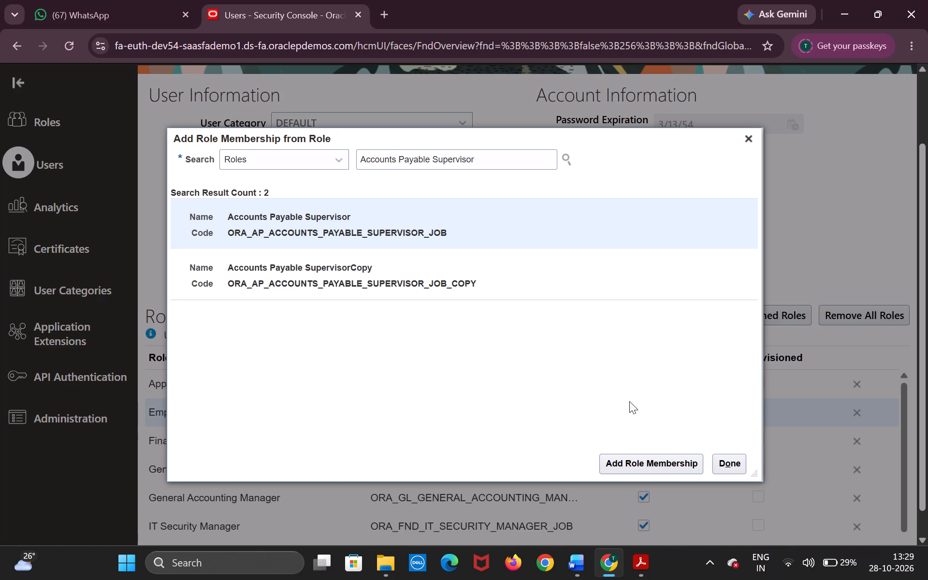
{"action": "left_click", "coordinate": [649, 455]}
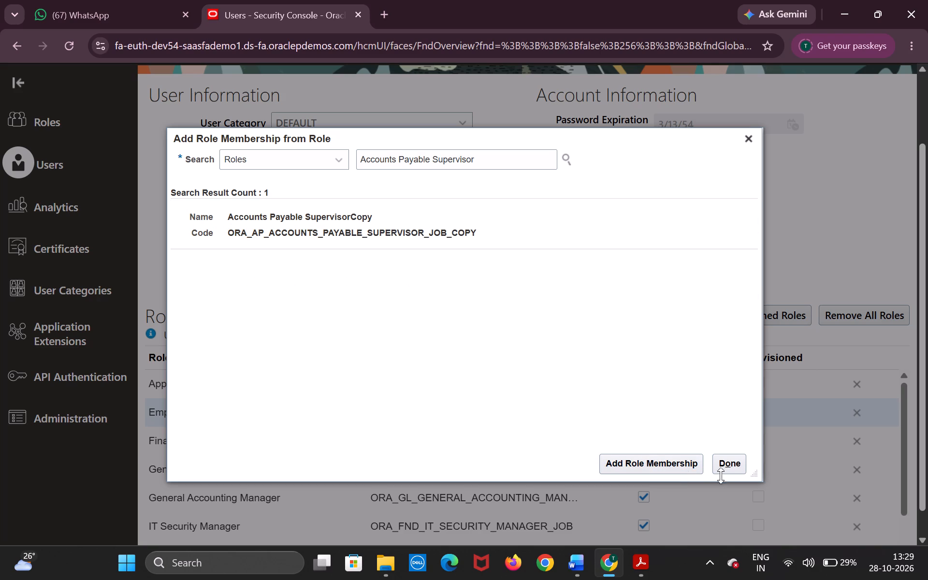
Add the Accounts Payable Invoice Supervisor role with code ORA_AP_ACCOUNTS_PAYABLE_INVOICE_SUPERVISOR_JOB to the user account.
{"action": "left_click", "coordinate": [518, 155]}
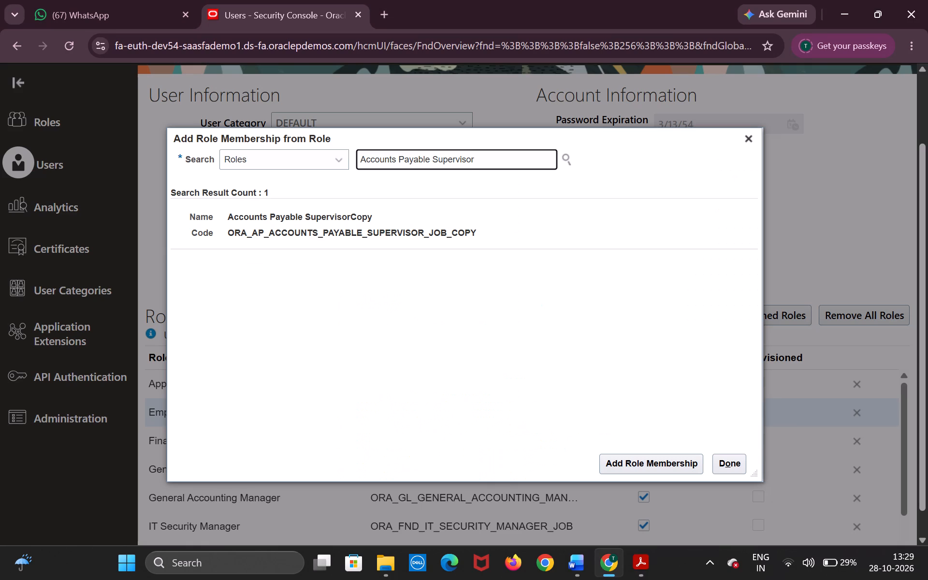
{"action": "key", "text": "BackSpace"}
{"action": "key", "text": "BackSpace"}
{"action": "key", "text": "BackSpace"}
{"action": "key", "text": "BackSpace"}
{"action": "key", "text": "BackSpace"}
{"action": "key", "text": "BackSpace"}
{"action": "key", "text": "BackSpace"}
{"action": "key", "text": "BackSpace"}
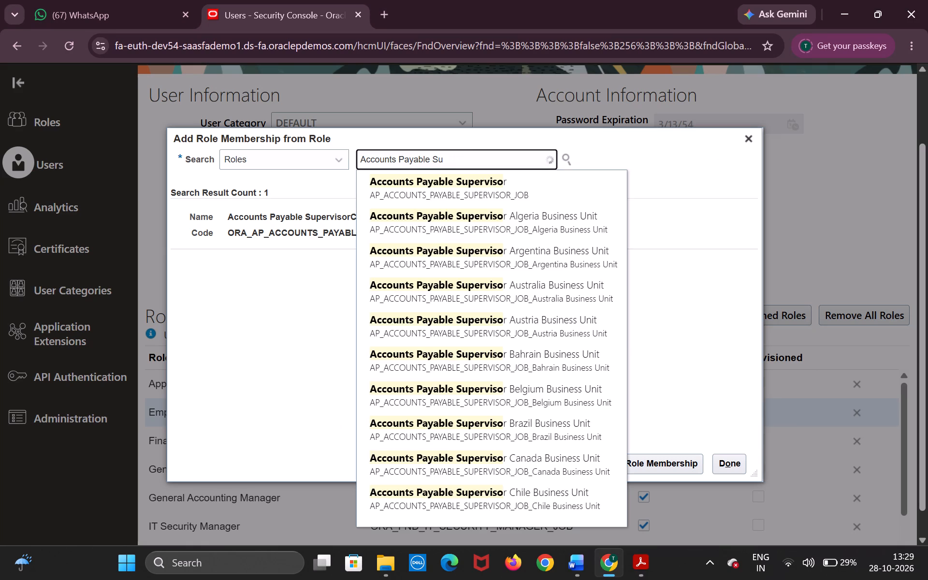
{"action": "key", "text": "BackSpace"}
{"action": "key", "text": "BackSpace"}
{"action": "key", "text": "BackSpace"}
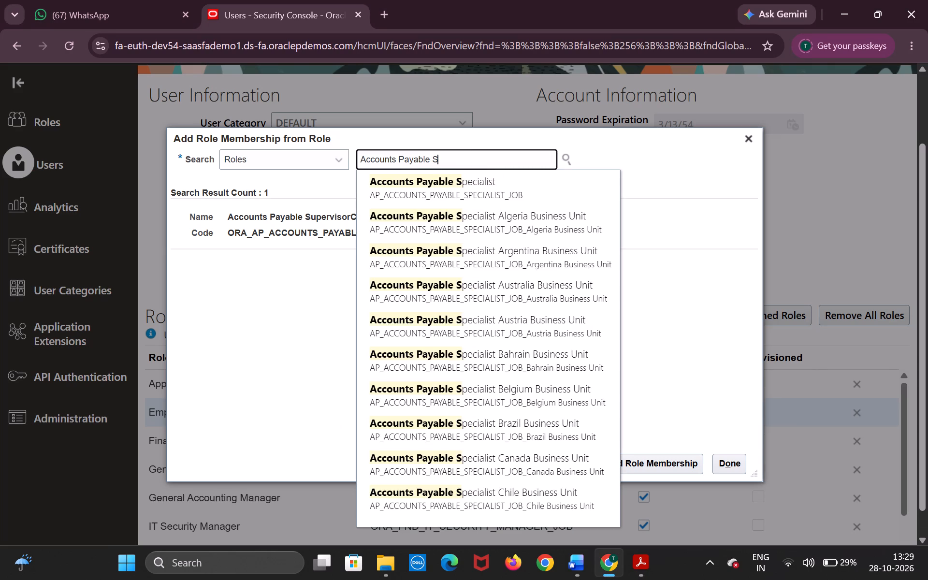
{"action": "key", "text": "BackSpace"}
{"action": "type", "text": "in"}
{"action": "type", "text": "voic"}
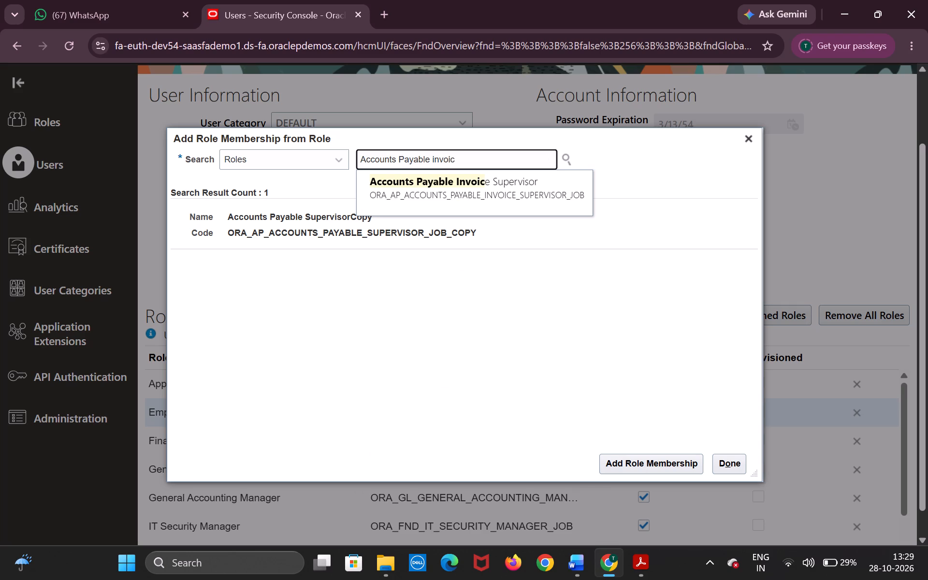
{"action": "left_click", "coordinate": [525, 181]}
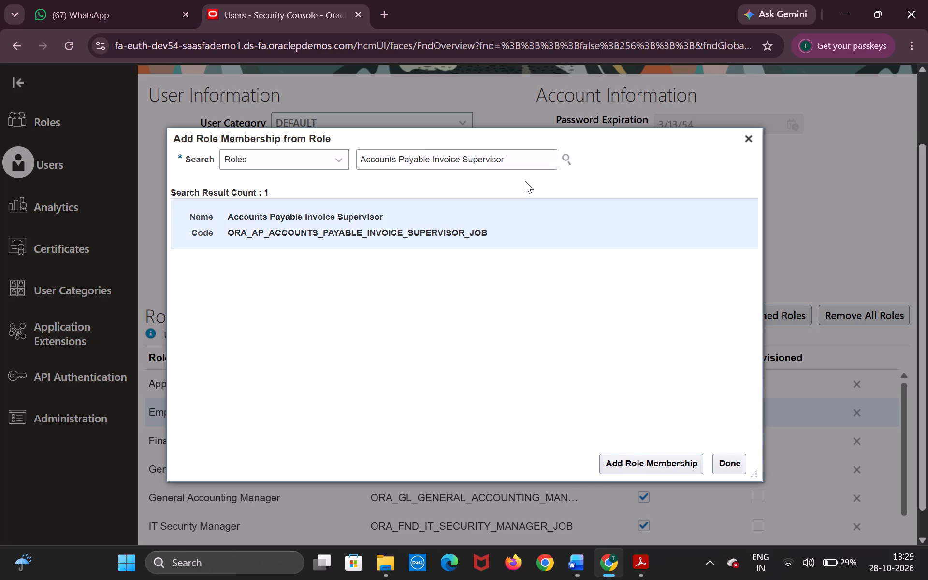
{"action": "left_click", "coordinate": [669, 459]}
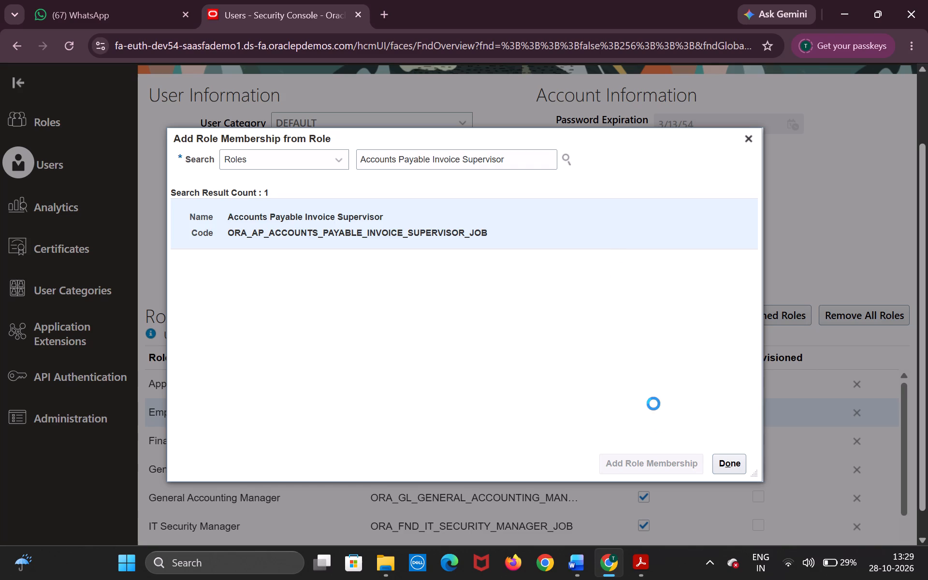
Add the Accounts Payable Payment Supervisor role with code ORA_AP_ACCOUNTS_PAYABLE_PAYMENT_SUPERVISOR_JOB to the user account.
{"action": "left_click", "coordinate": [522, 162]}
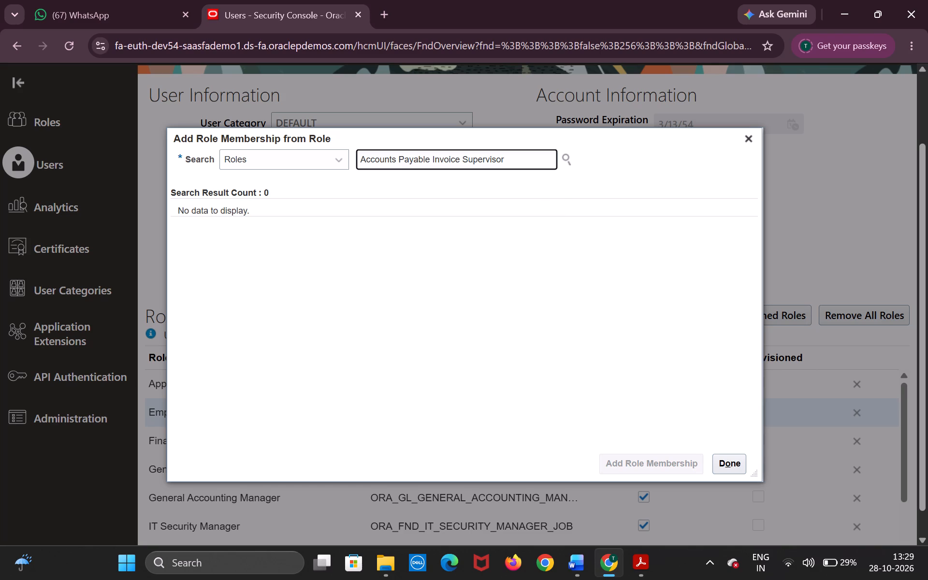
{"action": "key", "text": "Left"}
{"action": "key", "text": "Left"}
{"action": "key", "text": "Left"}
{"action": "key", "text": "Left"}
{"action": "key", "text": "Left"}
{"action": "key", "text": "Left"}
{"action": "key", "text": "Left"}
{"action": "key", "text": "Left"}
{"action": "key", "text": "Left"}
{"action": "key", "text": "Left"}
{"action": "key", "text": "Left"}
{"action": "key", "text": "BackSpace"}
{"action": "key", "text": "BackSpace"}
{"action": "key", "text": "BackSpace"}
{"action": "key", "text": "BackSpace"}
{"action": "key", "text": "BackSpace"}
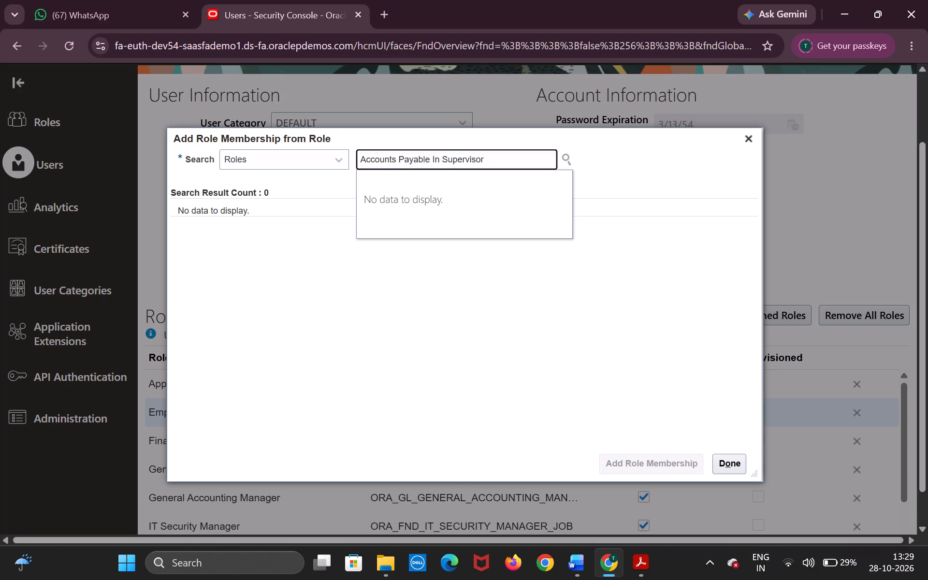
{"action": "key", "text": "BackSpace"}
{"action": "key", "text": "BackSpace"}
{"action": "key", "text": "BackSpace"}
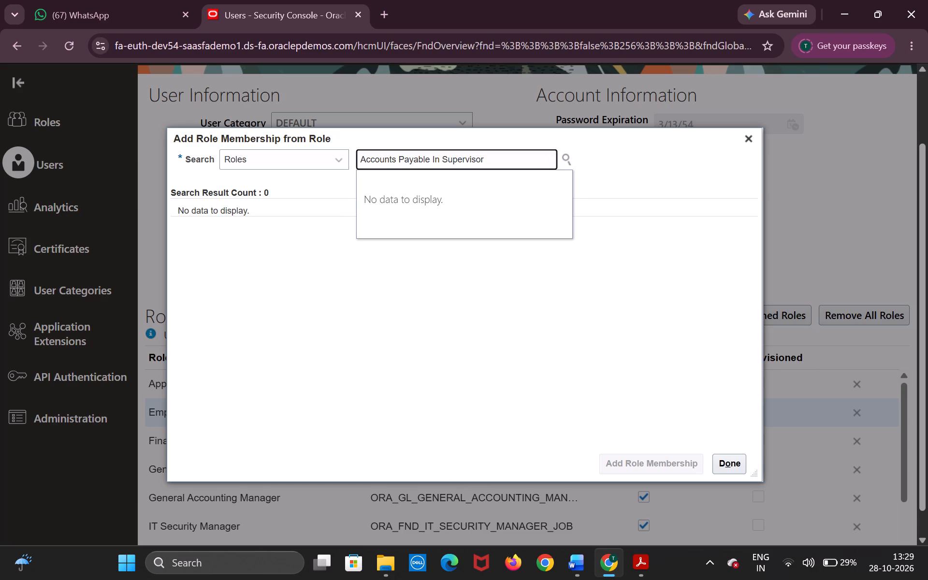
{"action": "key", "text": "BackSpace"}
{"action": "key", "text": "BackSpace"}
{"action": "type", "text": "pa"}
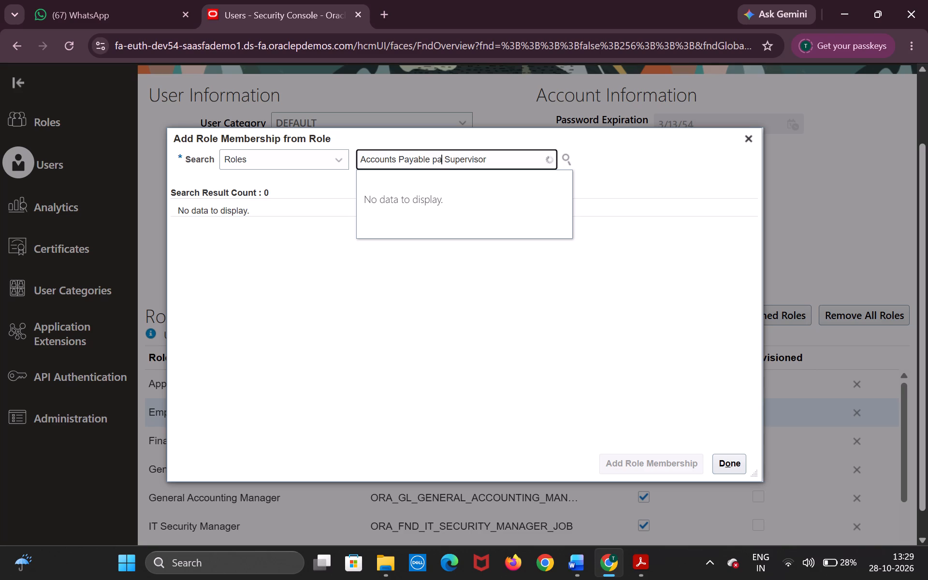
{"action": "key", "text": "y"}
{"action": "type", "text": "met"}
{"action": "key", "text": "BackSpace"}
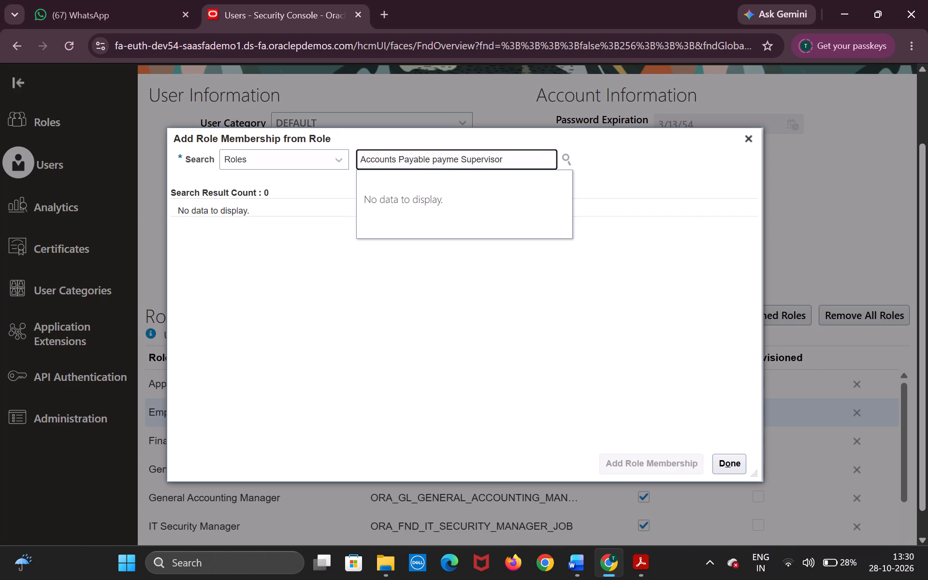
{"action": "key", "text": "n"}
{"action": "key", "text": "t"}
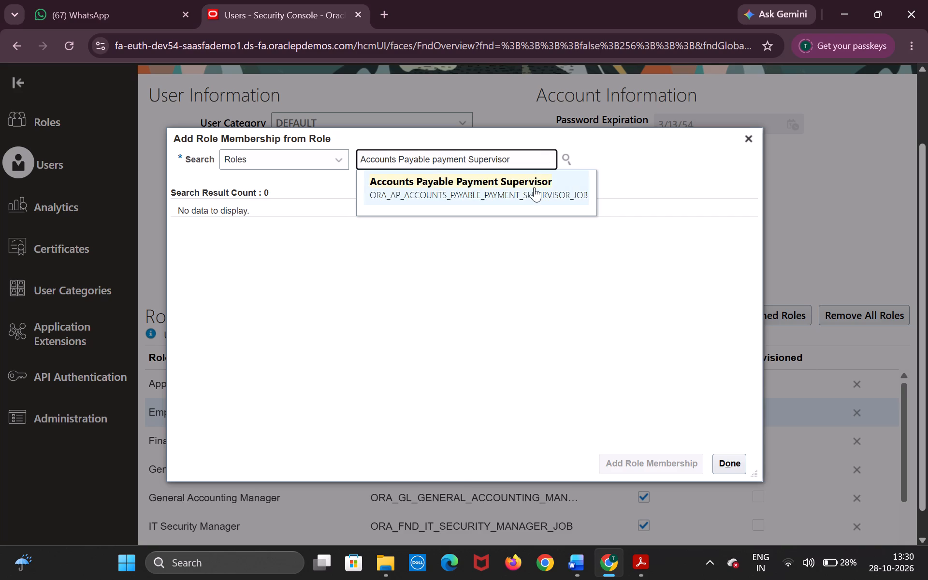
{"action": "left_click", "coordinate": [534, 187]}
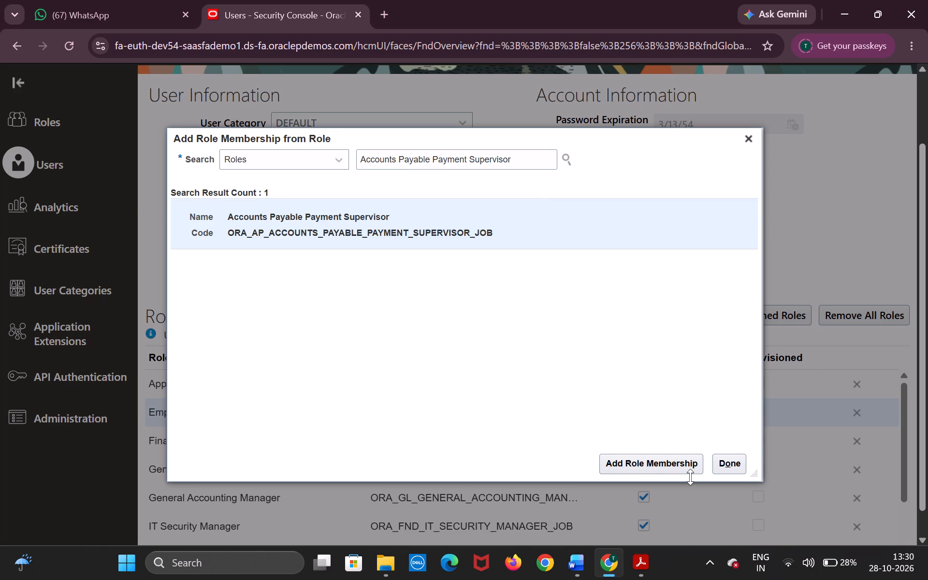
{"action": "left_click", "coordinate": [691, 461]}
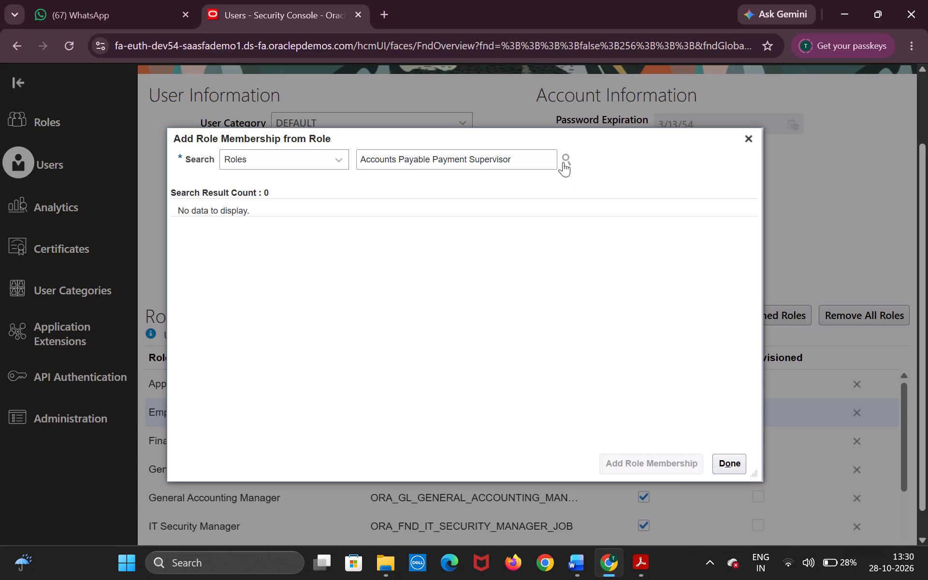
Add the Supplier Manager role with code ORA_POZ_SUPPLIER_MANAGER_ABSTRACT to the user account and finish adding role memberships.
{"action": "left_click", "coordinate": [525, 167]}
{"action": "key", "text": "BackSpace"}
{"action": "key", "text": "BackSpace"}
{"action": "key", "text": "BackSpace"}
{"action": "key", "text": "BackSpace"}
{"action": "key", "text": "BackSpace"}
{"action": "key", "text": "BackSpace"}
{"action": "key", "text": "BackSpace"}
{"action": "key", "text": "BackSpace"}
{"action": "key", "text": "BackSpace"}
{"action": "key", "text": "BackSpace"}
{"action": "key", "text": "BackSpace"}
{"action": "key", "text": "BackSpace"}
{"action": "key", "text": "BackSpace"}
{"action": "key", "text": "BackSpace"}
{"action": "key", "text": "BackSpace"}
{"action": "key", "text": "BackSpace"}
{"action": "key", "text": "BackSpace"}
{"action": "key", "text": "BackSpace"}
{"action": "key", "text": "BackSpace"}
{"action": "key", "text": "BackSpace"}
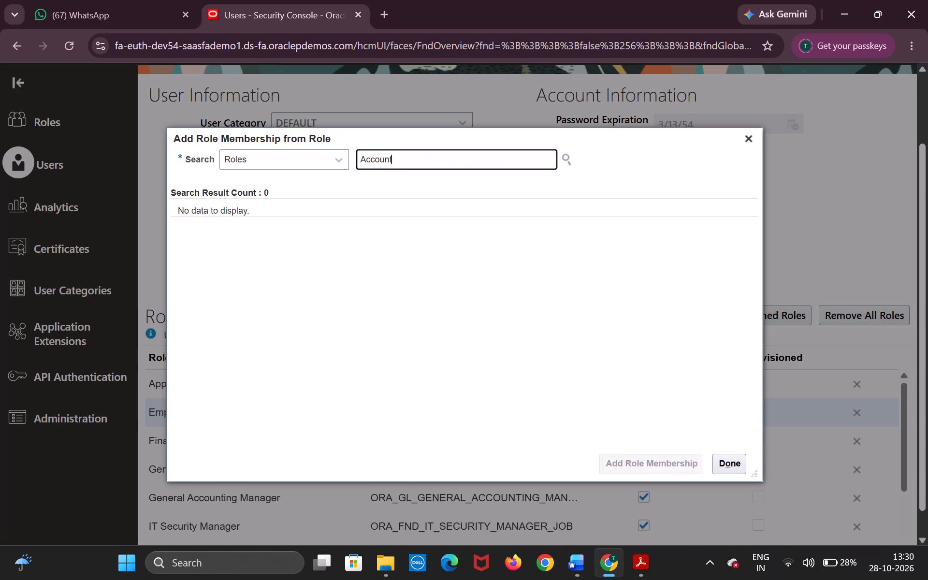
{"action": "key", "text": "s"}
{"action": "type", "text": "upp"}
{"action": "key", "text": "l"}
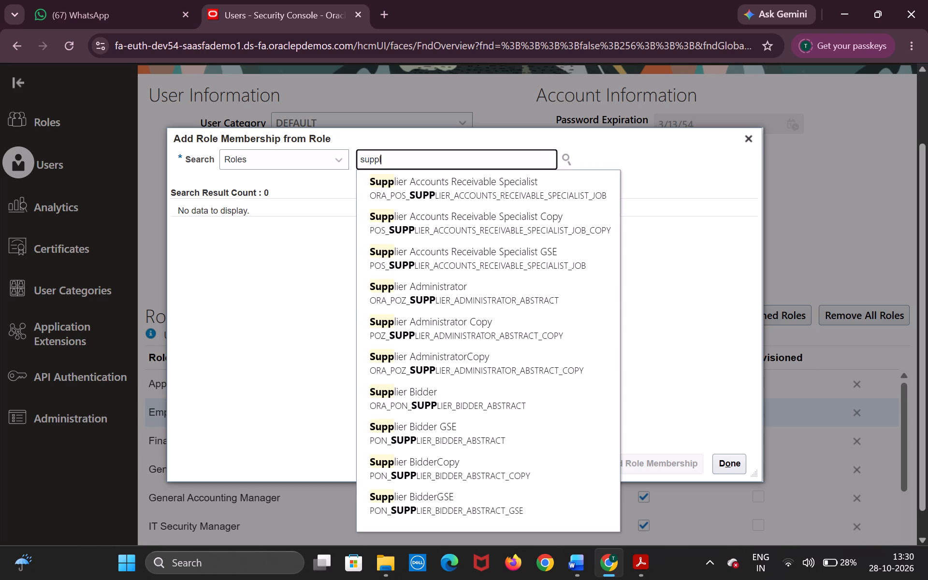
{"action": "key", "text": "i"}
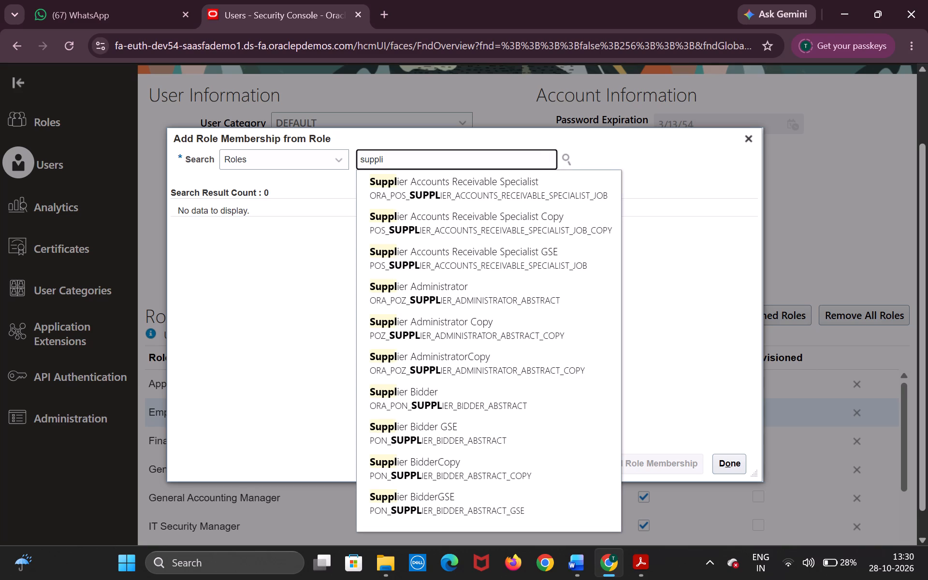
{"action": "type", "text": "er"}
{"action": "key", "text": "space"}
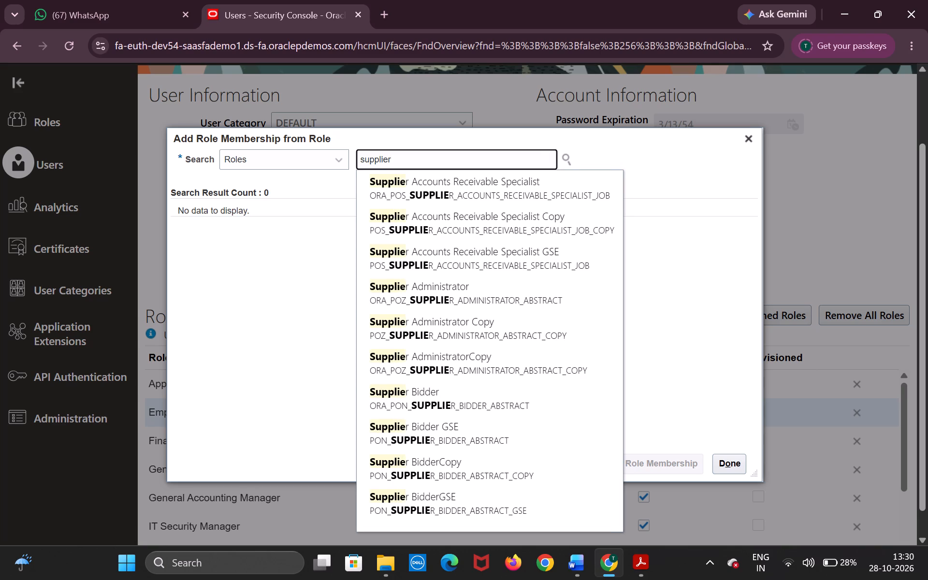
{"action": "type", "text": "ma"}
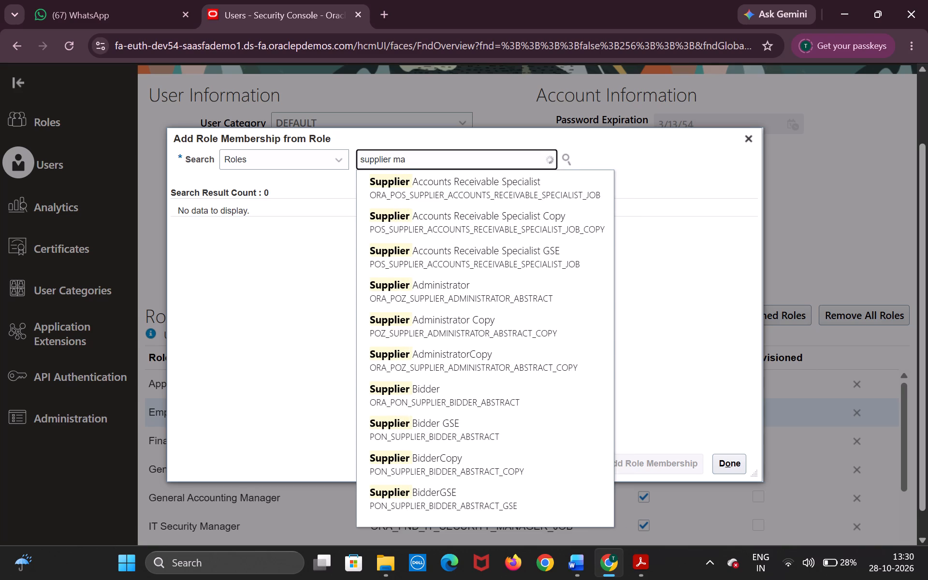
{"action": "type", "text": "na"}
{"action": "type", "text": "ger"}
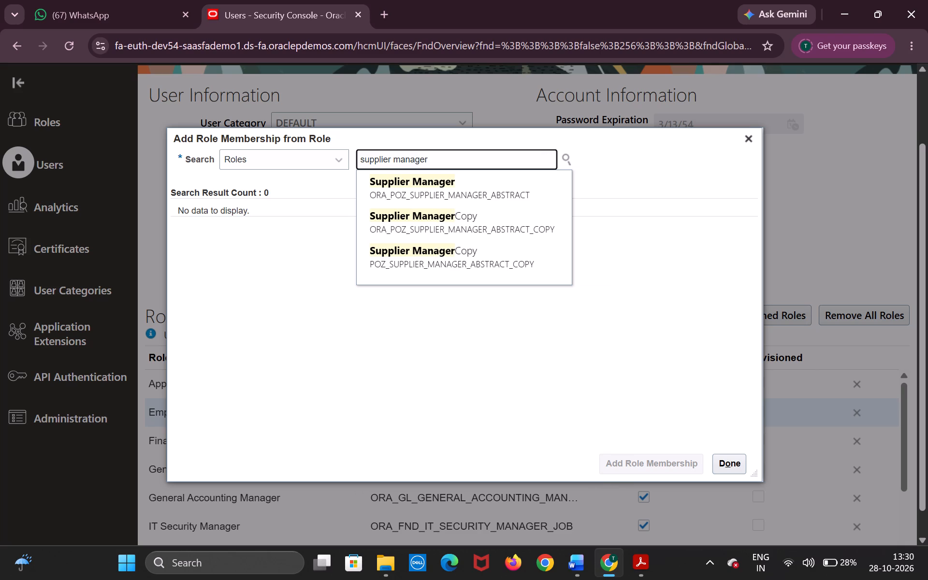
{"action": "left_click", "coordinate": [526, 195]}
{"action": "left_click", "coordinate": [529, 219]}
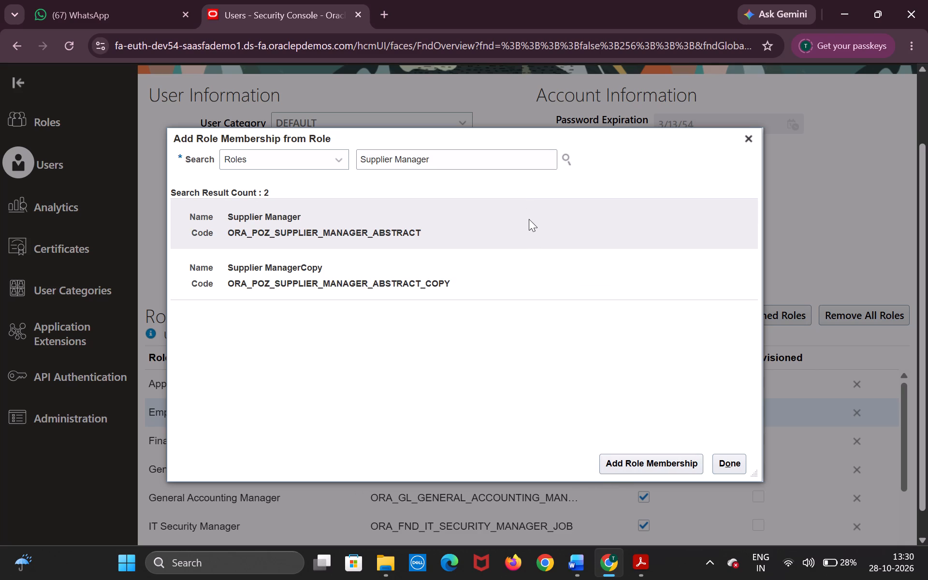
{"action": "left_click", "coordinate": [647, 462]}
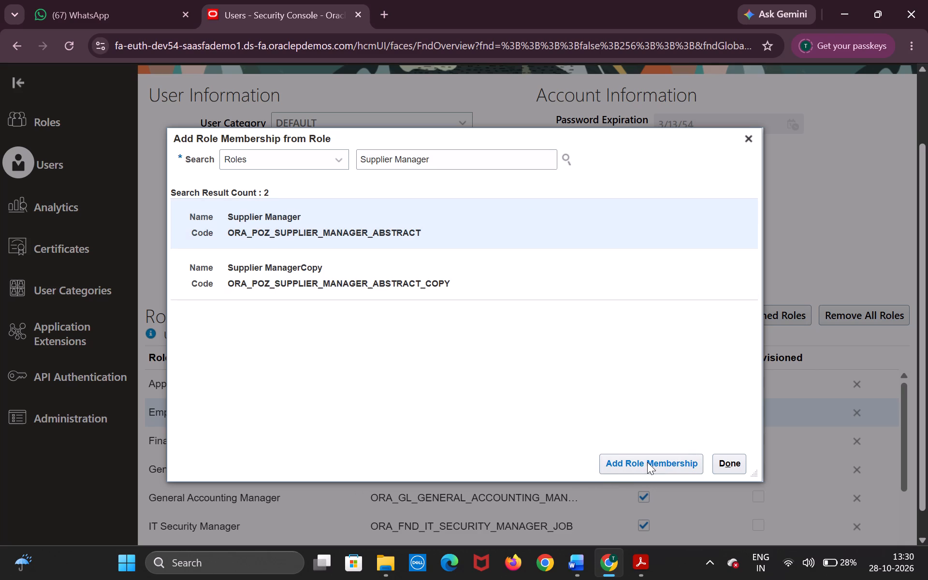
{"action": "left_click", "coordinate": [740, 457]}
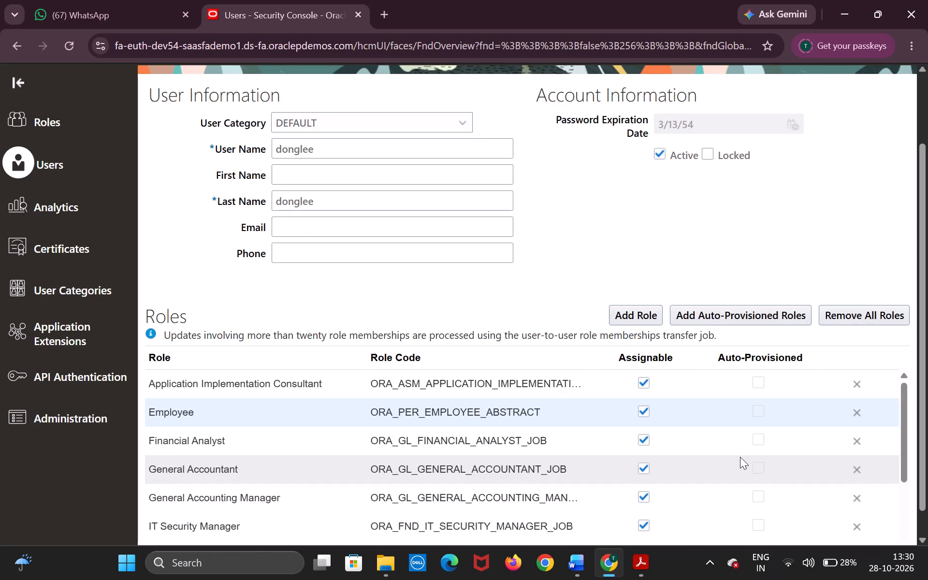
{"action": "scroll", "coordinate": [705, 422], "scroll_direction": "down", "scroll_amount": 14}
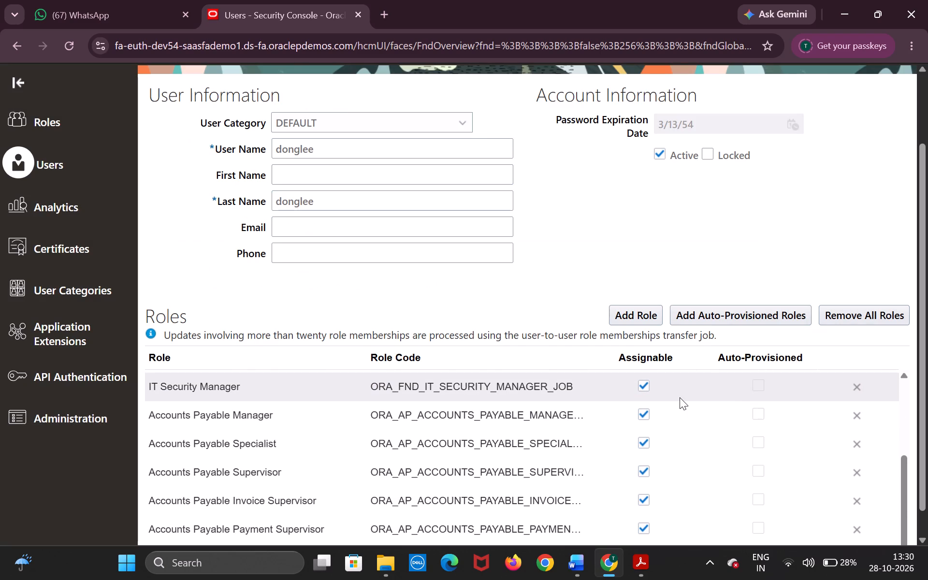
{"action": "scroll", "coordinate": [677, 423], "scroll_direction": "down", "scroll_amount": 5}
{"action": "scroll", "coordinate": [676, 423], "scroll_direction": "up", "scroll_amount": 4}
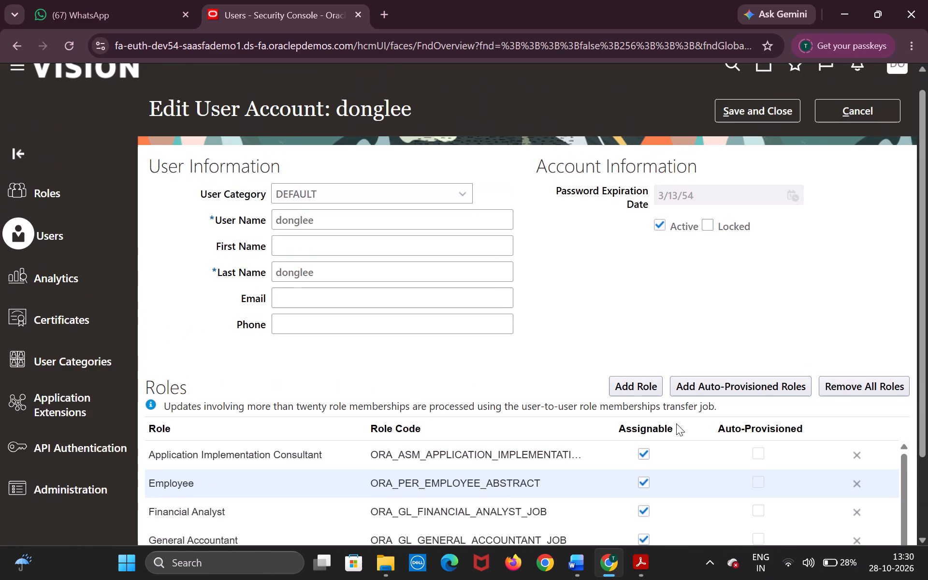
{"action": "scroll", "coordinate": [676, 423], "scroll_direction": "up", "scroll_amount": 5}
{"action": "scroll", "coordinate": [662, 330], "scroll_direction": "down", "scroll_amount": 8}
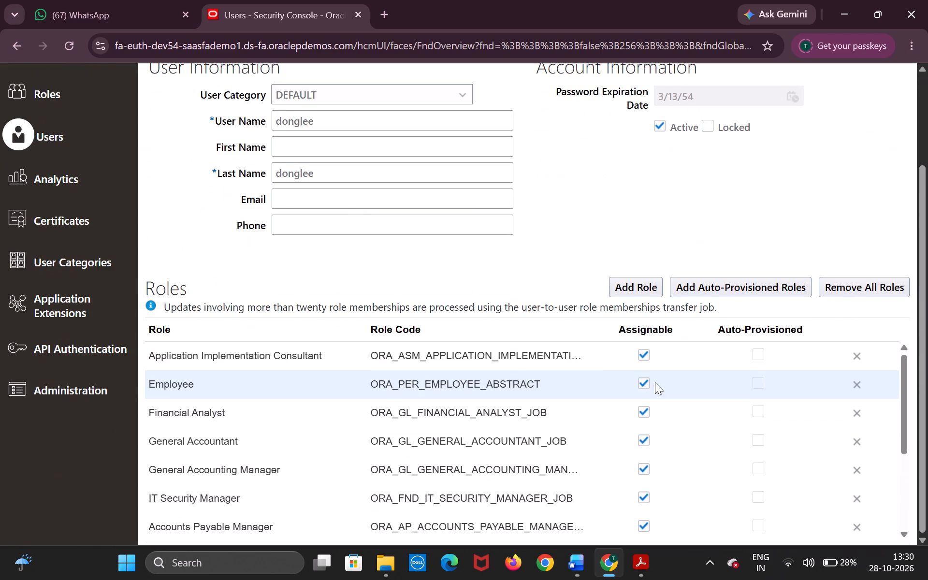
{"action": "scroll", "coordinate": [653, 399], "scroll_direction": "down", "scroll_amount": 11}
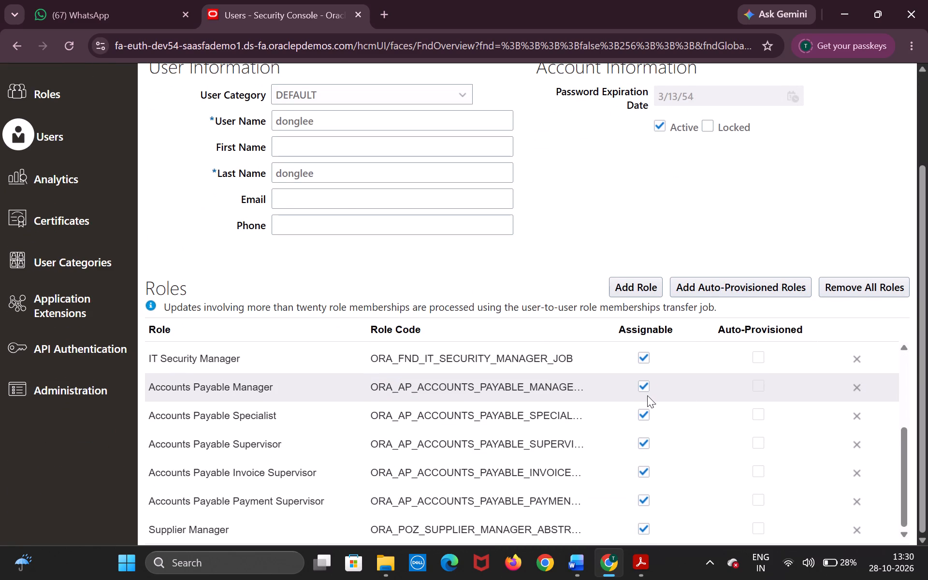
{"action": "scroll", "coordinate": [647, 395], "scroll_direction": "down", "scroll_amount": 2}
{"action": "scroll", "coordinate": [647, 395], "scroll_direction": "up", "scroll_amount": 11}
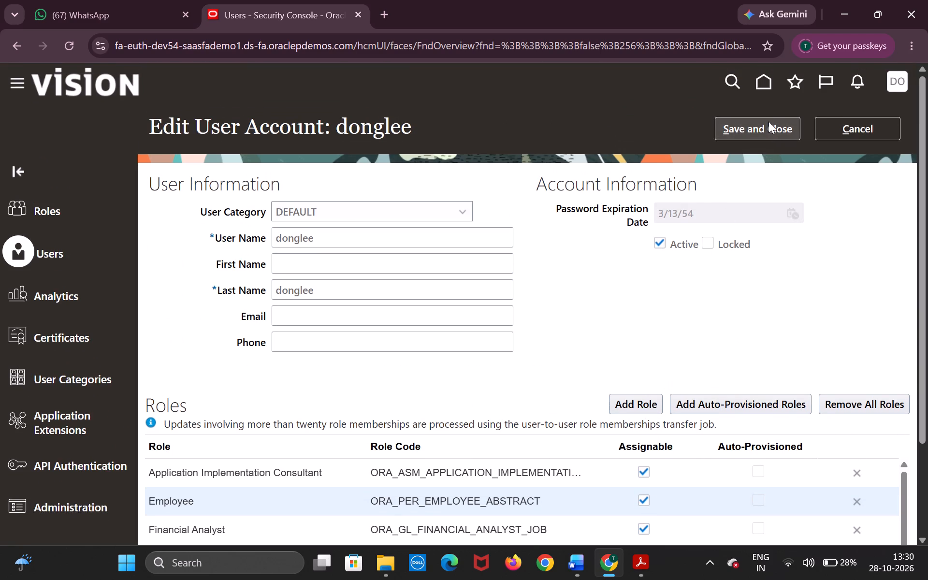
{"action": "left_click", "coordinate": [768, 131]}
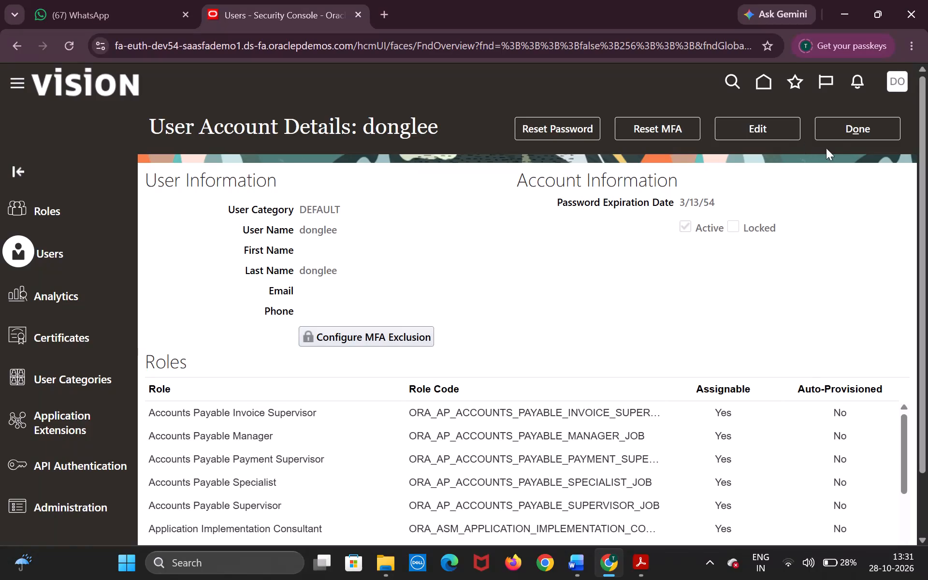
{"action": "left_click", "coordinate": [837, 130]}
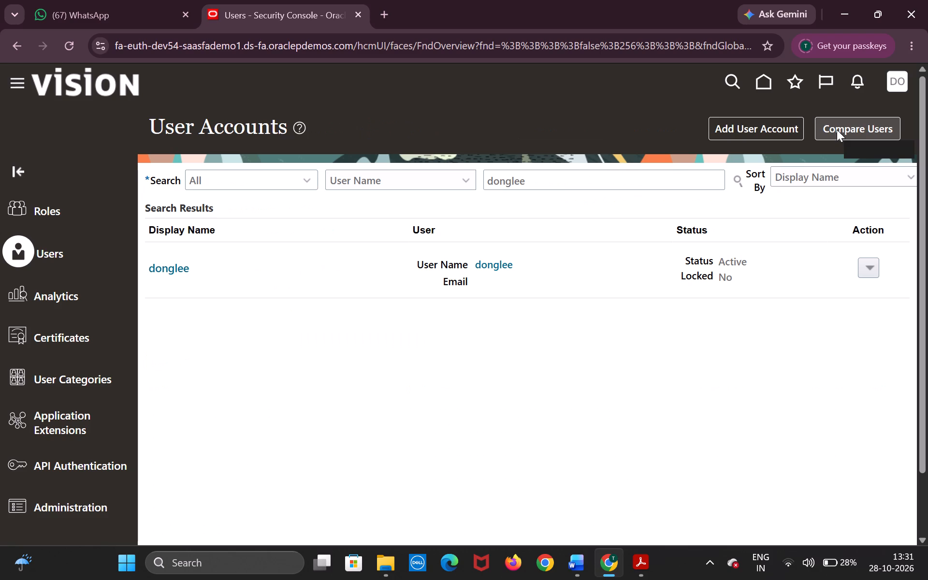
Return to the application home page and open Setup and Maintenance.
{"action": "left_click", "coordinate": [892, 85]}
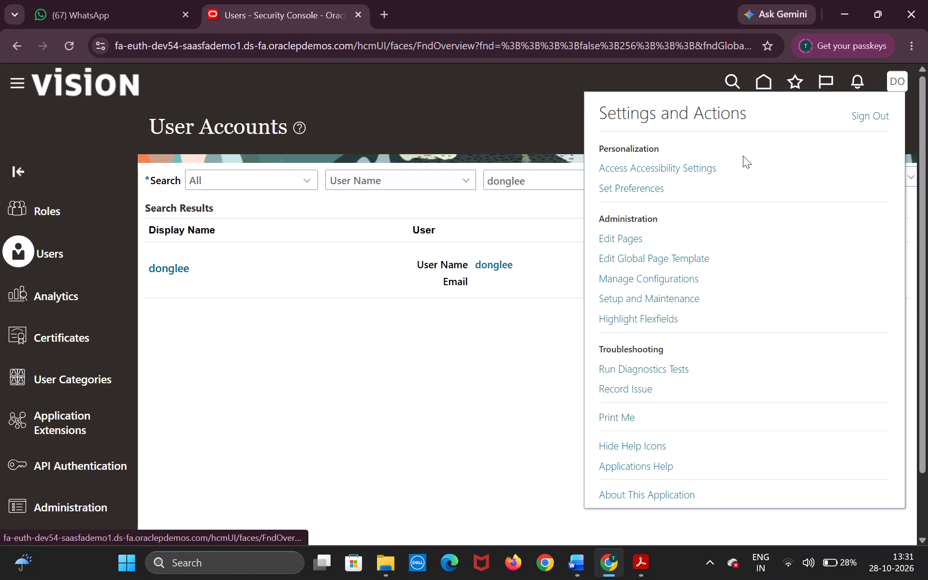
{"action": "left_click", "coordinate": [497, 332]}
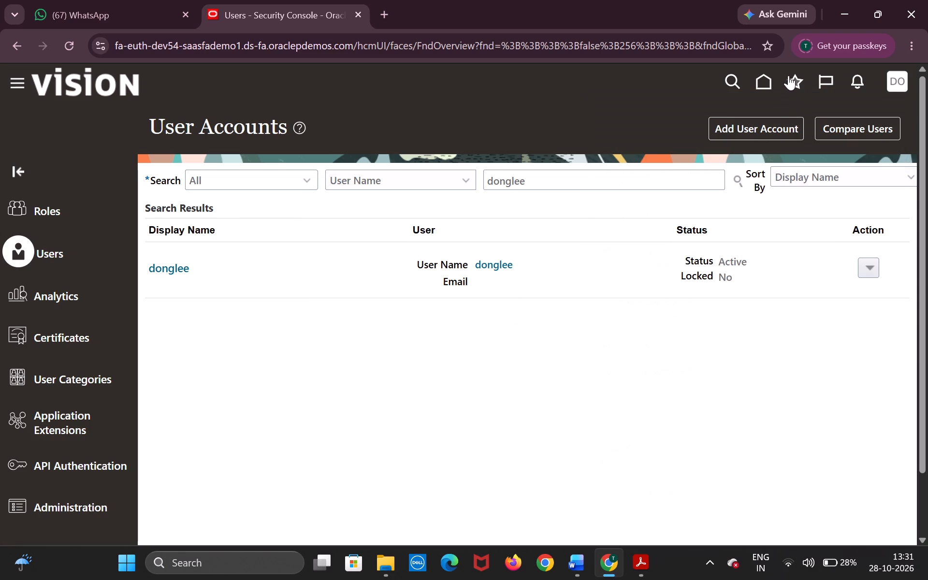
{"action": "left_click", "coordinate": [766, 88]}
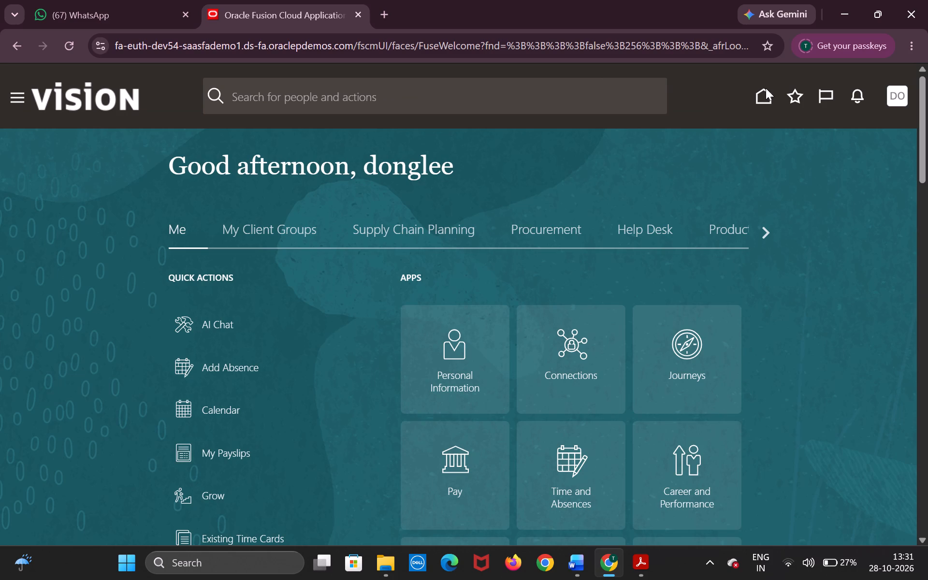
{"action": "left_click", "coordinate": [888, 94]}
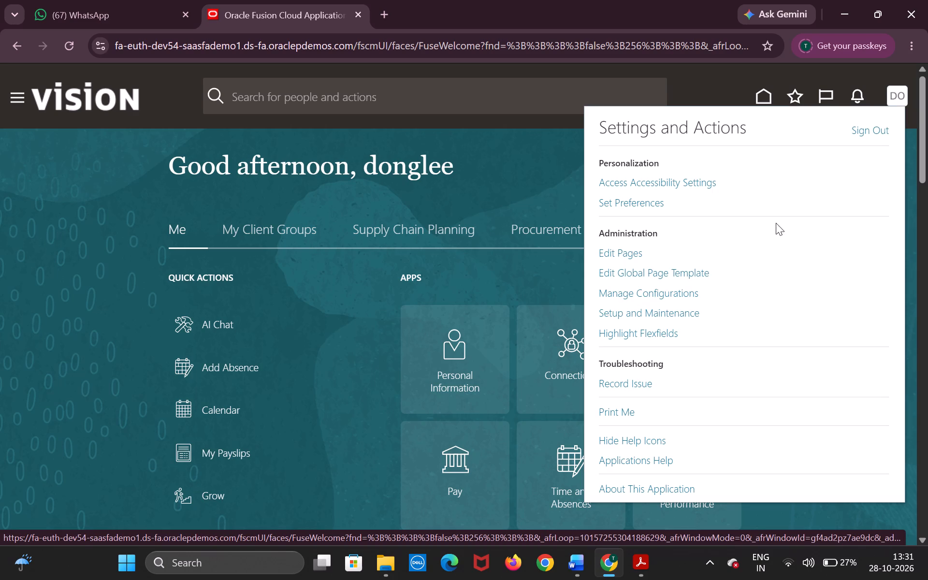
{"action": "left_click", "coordinate": [682, 317]}
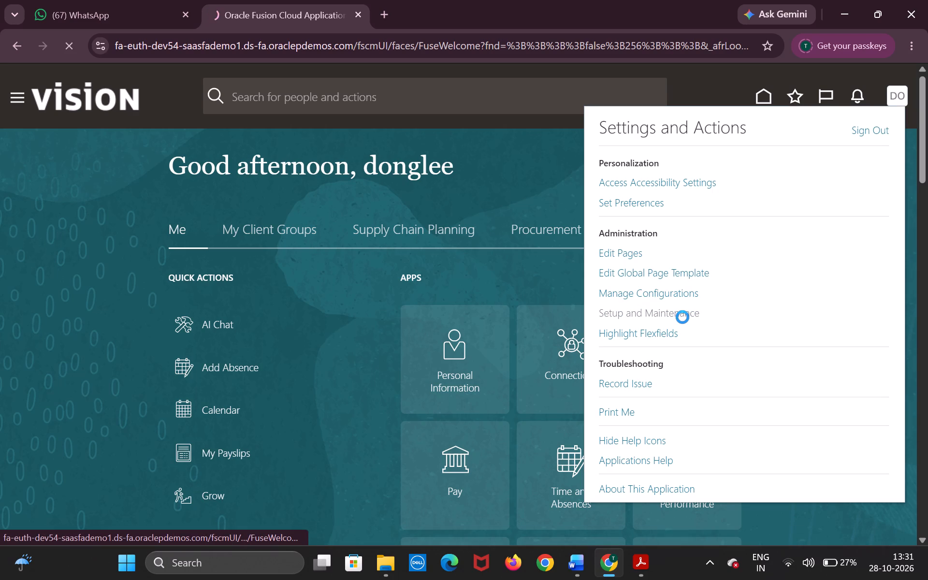
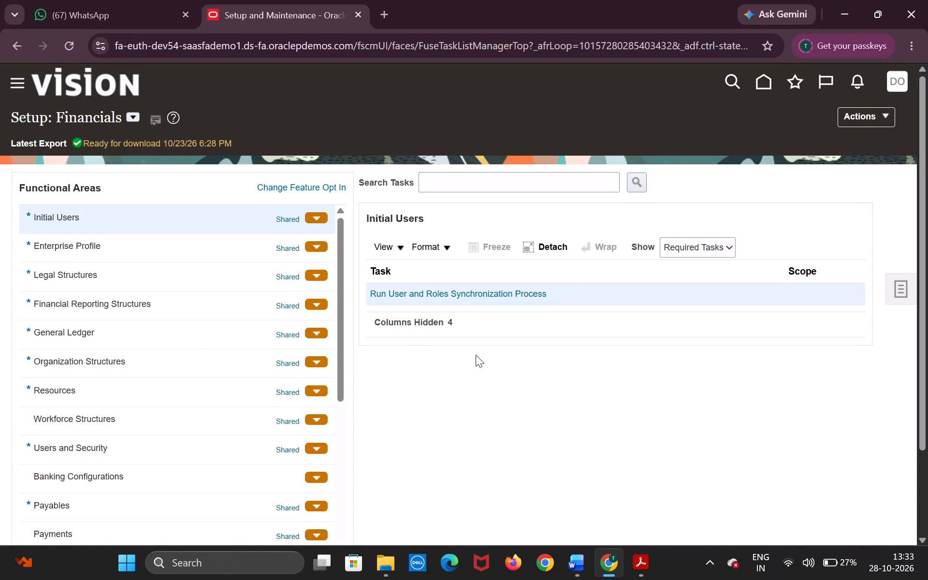
Switch to the Accounts Payable PDF guide and read through its Setups list and the overview pages that follow.
{"action": "scroll", "coordinate": [476, 355], "scroll_direction": "down", "scroll_amount": 2}
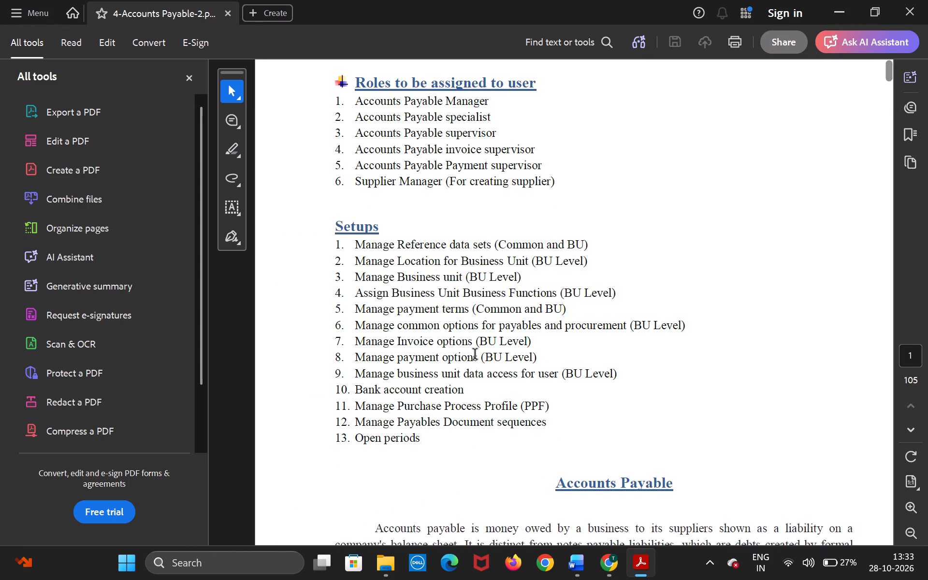
{"action": "scroll", "coordinate": [476, 354], "scroll_direction": "down", "scroll_amount": 4}
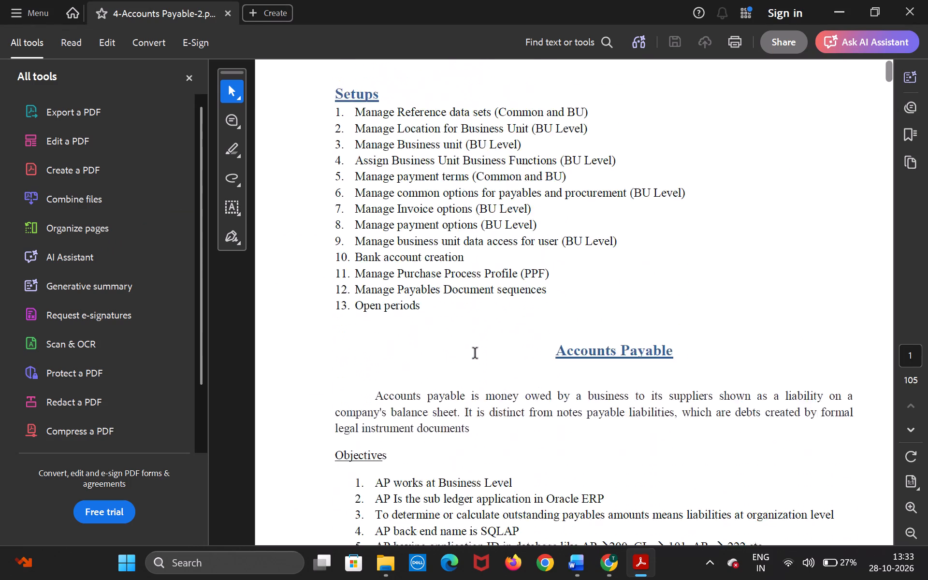
{"action": "scroll", "coordinate": [476, 354], "scroll_direction": "down", "scroll_amount": 5}
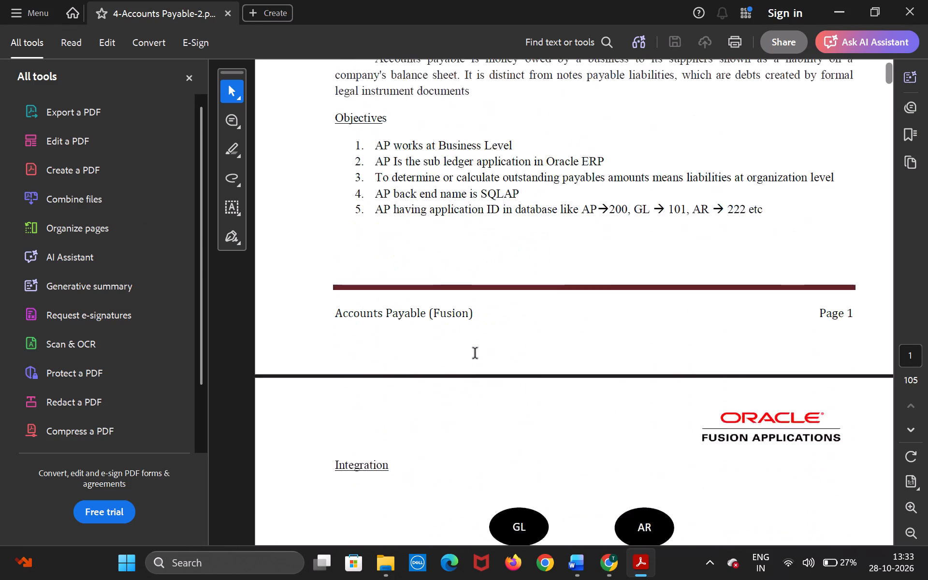
{"action": "scroll", "coordinate": [476, 354], "scroll_direction": "down", "scroll_amount": 4}
{"action": "scroll", "coordinate": [476, 354], "scroll_direction": "up", "scroll_amount": 1}
{"action": "scroll", "coordinate": [476, 354], "scroll_direction": "down", "scroll_amount": 7}
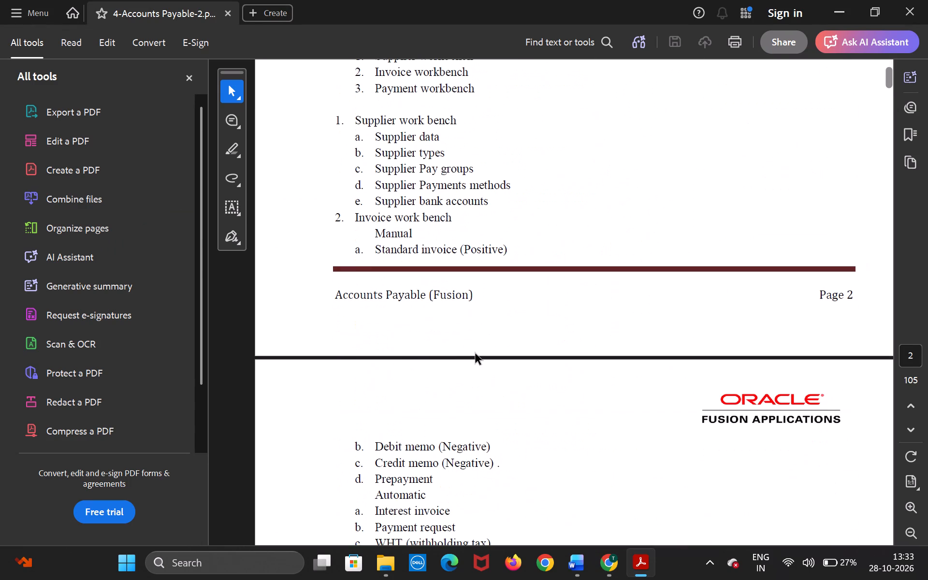
{"action": "scroll", "coordinate": [476, 354], "scroll_direction": "down", "scroll_amount": 10}
{"action": "scroll", "coordinate": [476, 354], "scroll_direction": "up", "scroll_amount": 4}
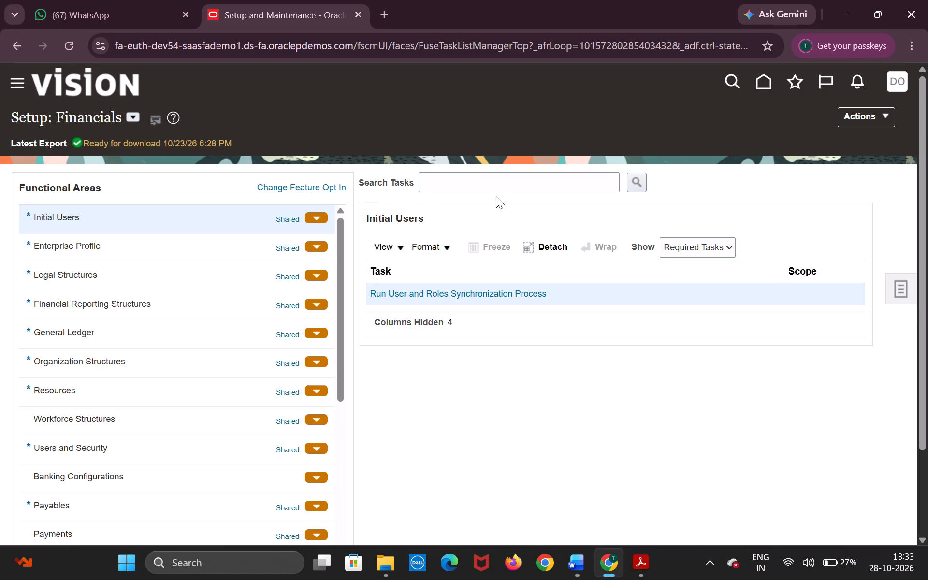
Switch back to Setup and Maintenance, search tasks for "manage reference data sets" and open the Enterprise Profile result.
{"action": "left_click", "coordinate": [497, 184]}
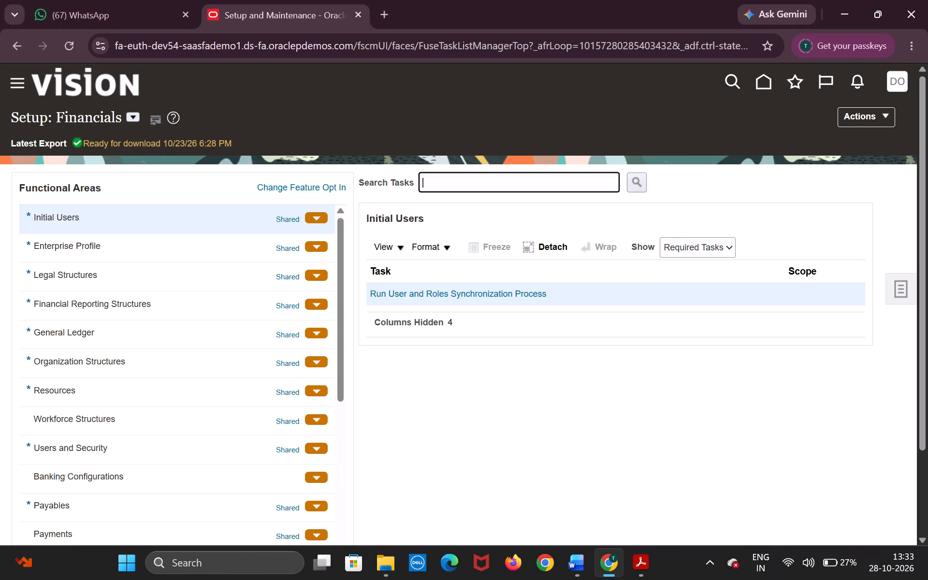
{"action": "type", "text": "manage"}
{"action": "key", "text": "space"}
{"action": "type", "text": "reference"}
{"action": "key", "text": "space"}
{"action": "type", "text": "data sets"}
{"action": "key", "text": "Return"}
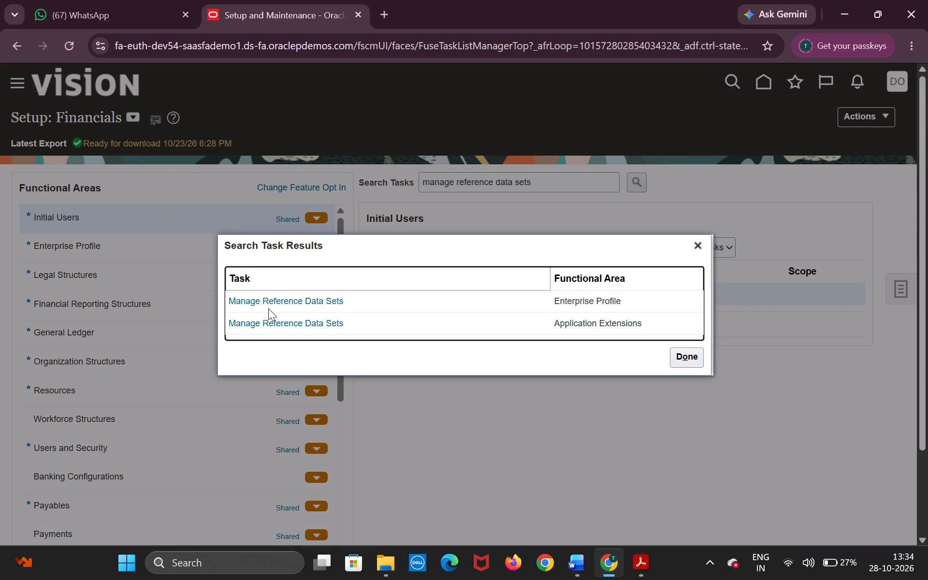
{"action": "left_click", "coordinate": [278, 296]}
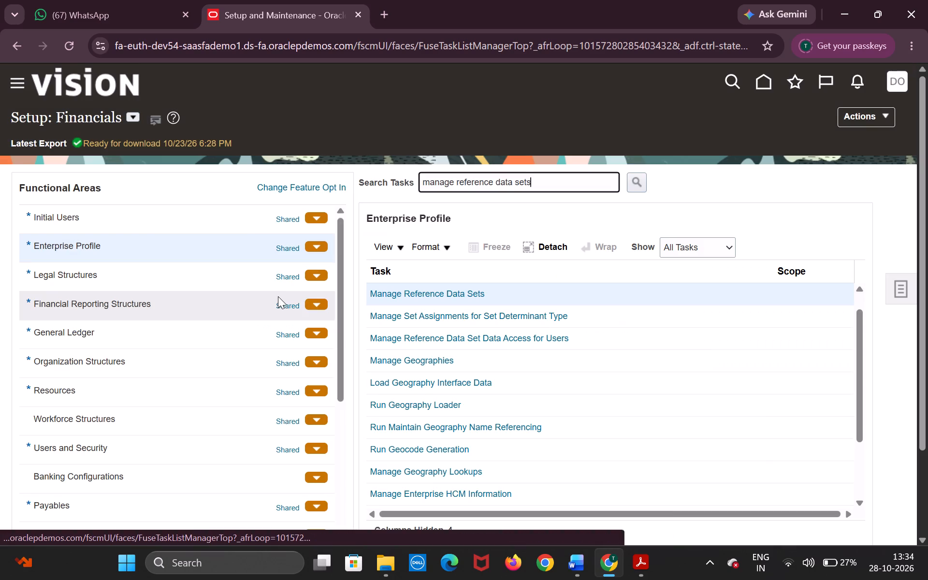
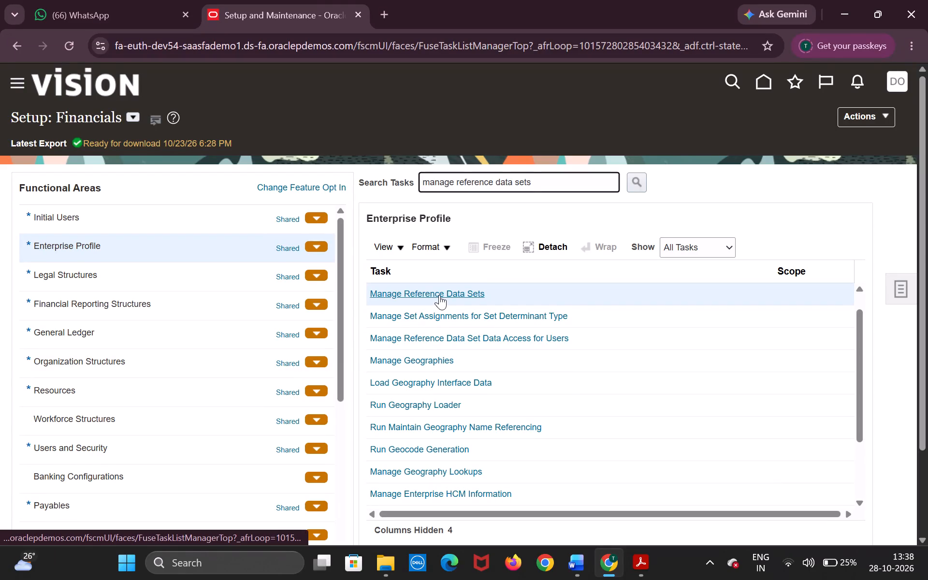
Open the Manage Reference Data Sets task from the Enterprise Profile task list.
{"action": "left_click", "coordinate": [439, 295]}
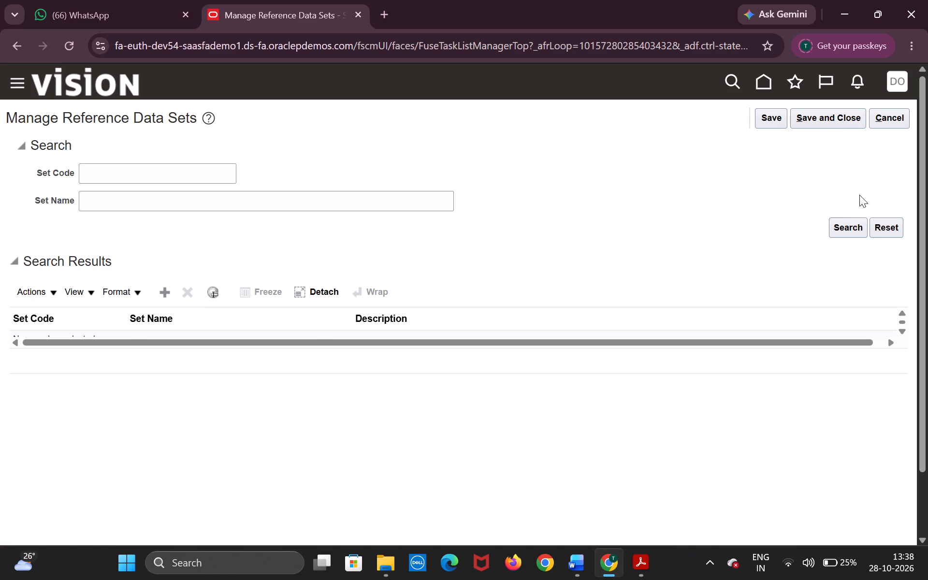
{"action": "left_click", "coordinate": [864, 162]}
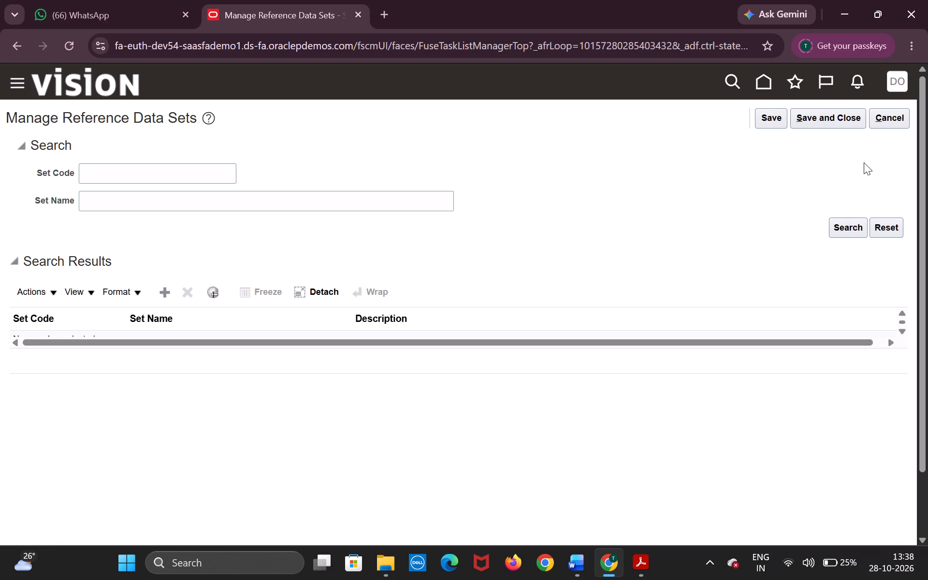